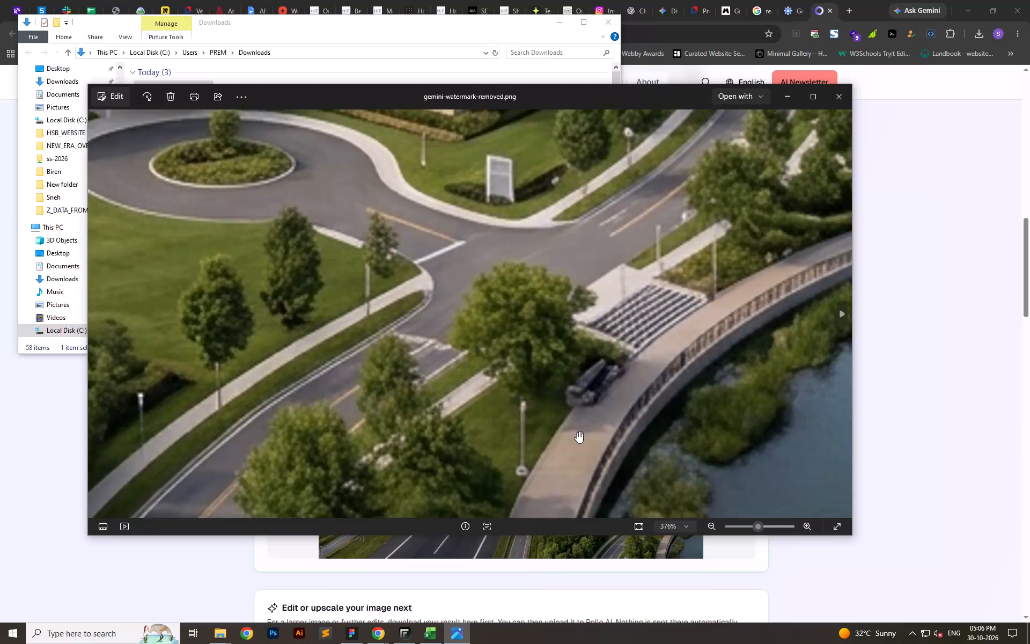
Close the image preview, copy gemini-watermark-removed.png, and in Figma replace the large full-width airport image on landingpage-2 with it.
scroll(578, 431, down, 6)
scroll(634, 435, down, 15)
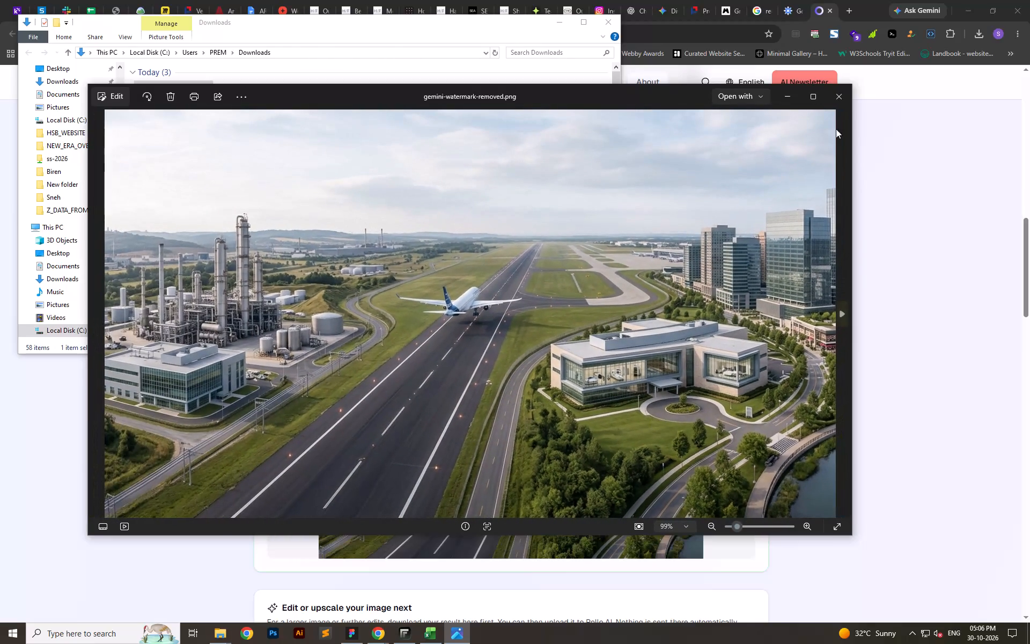
click(848, 103)
key(ctrl+c)
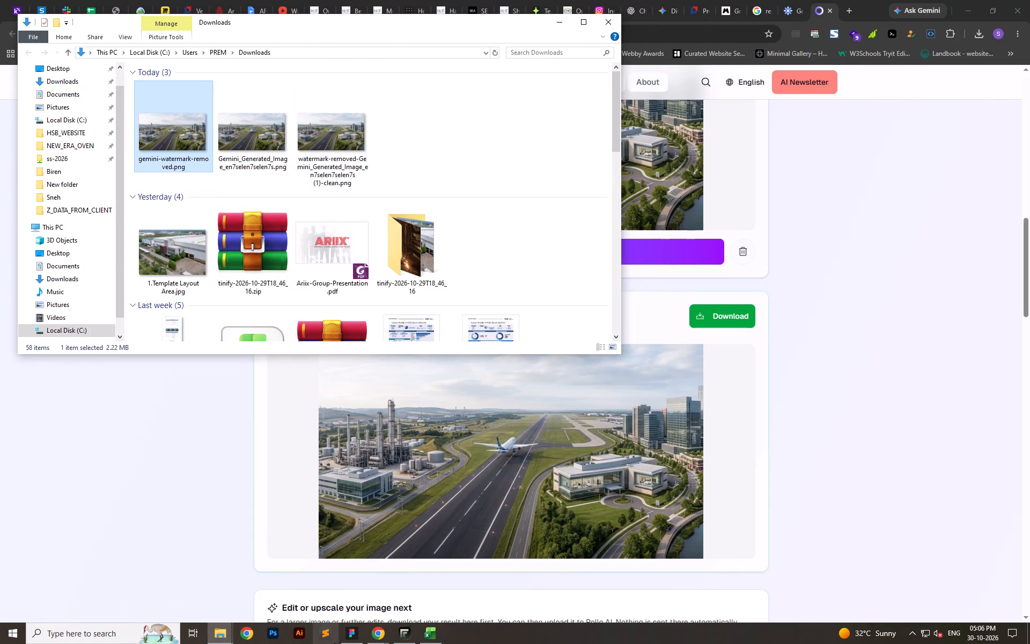
click(356, 632)
ctrl+scroll(583, 408, up, 14)
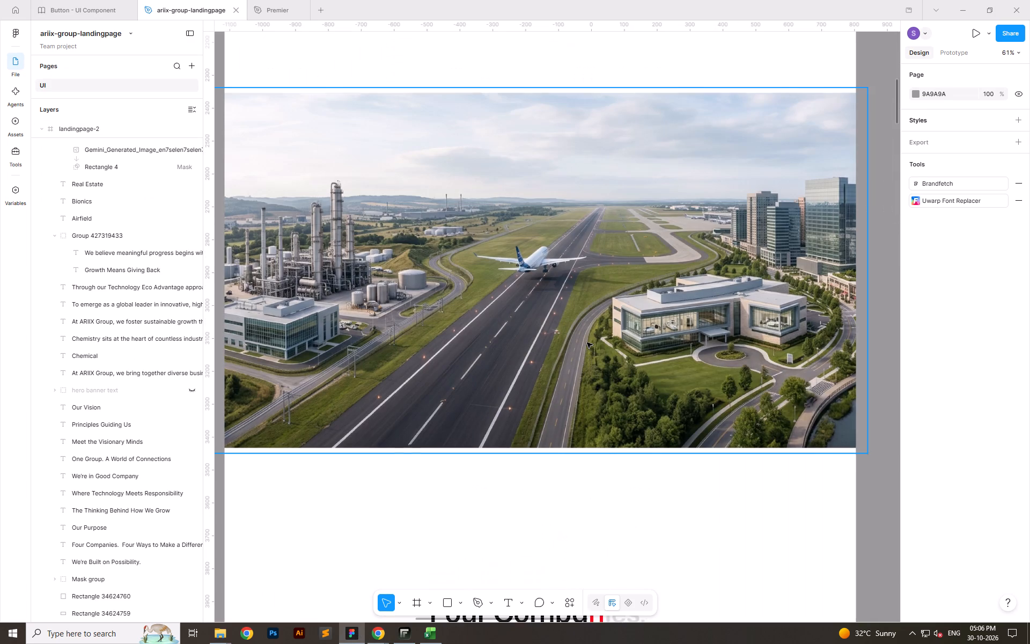
ctrl+click(587, 342)
key(ctrl+v)
ctrl+scroll(856, 401, up, 9)
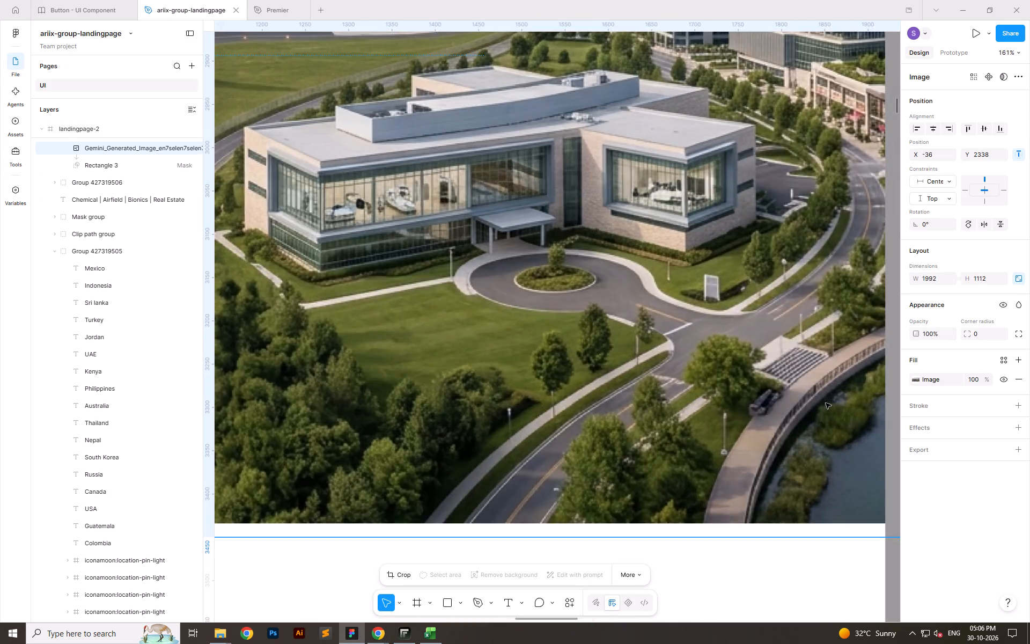
ctrl+scroll(826, 403, up, 3)
ctrl+scroll(822, 403, down, 15)
ctrl+scroll(718, 456, up, 1)
ctrl+scroll(729, 464, down, 4)
ctrl+scroll(548, 398, up, 2)
ctrl+scroll(548, 426, down, 4)
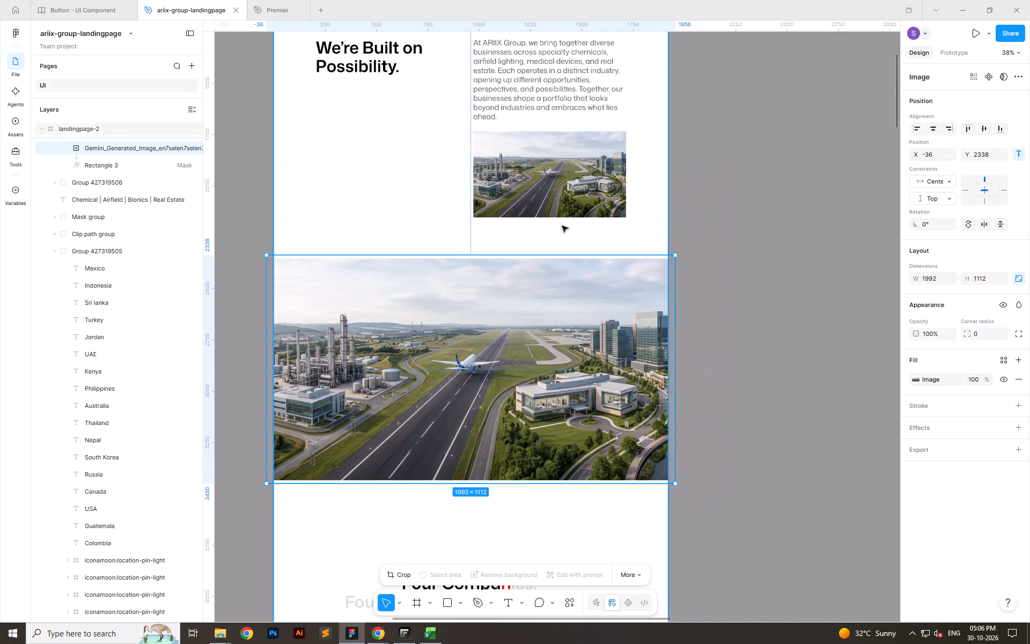
Replace the small airport image in the "We're Built on Possibility" section with the copied watermark-free image.
ctrl+click(557, 170)
key(ctrl+v)
ctrl+scroll(563, 170, up, 19)
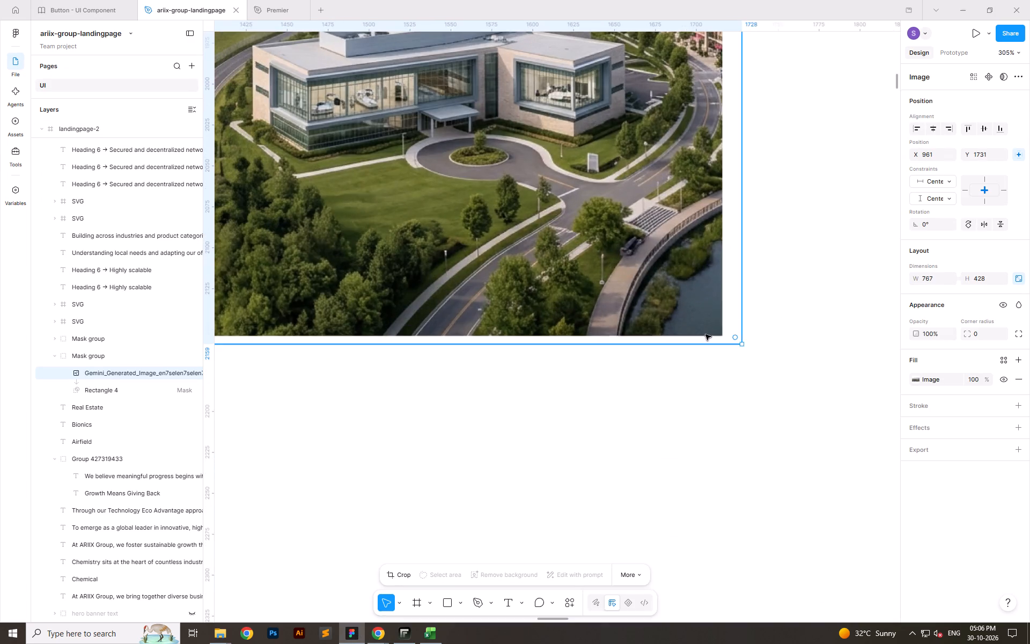
ctrl+scroll(711, 332, down, 20)
ctrl+scroll(711, 332, down, 4)
click(775, 374)
Switch to the Downloads folder, cut gemini-watermark-removed.png, and permanently delete today's other two versions of the airport image.
key(alt+Tab)
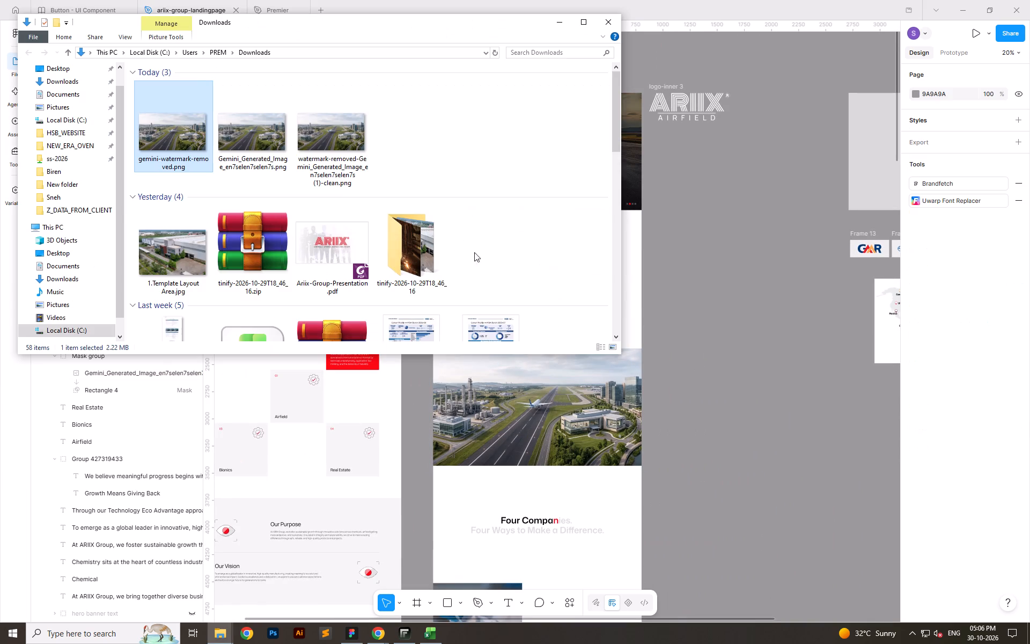
key(ctrl+x)
click(244, 140)
shift+click(319, 140)
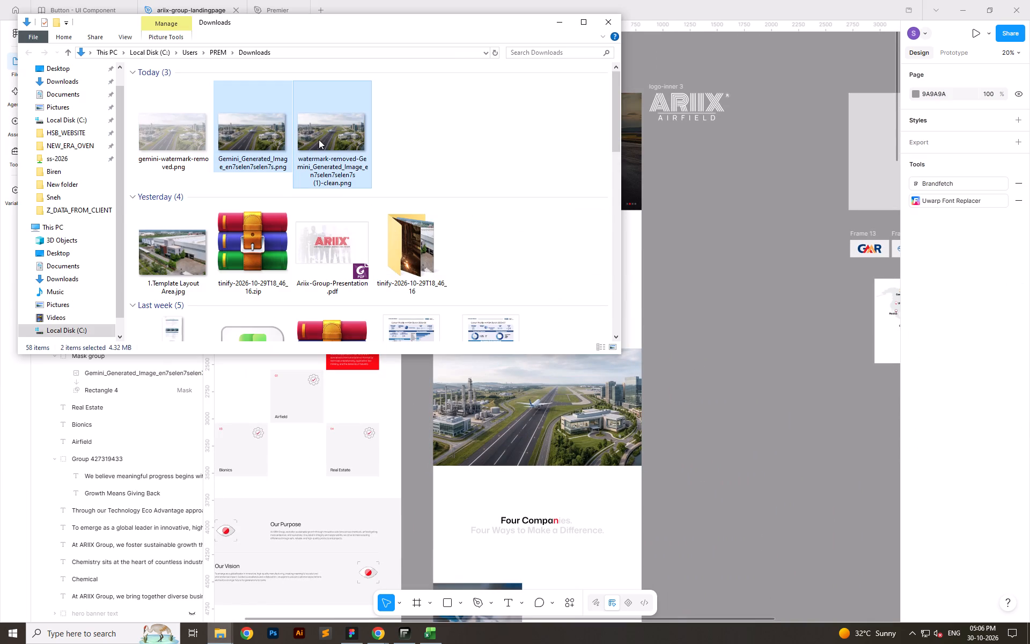
key(shift+Delete)
key(Return)
Move the cut gemini-watermark-removed.png into New folder inside the ARIIX_GROUP client folder.
key(alt+Tab)
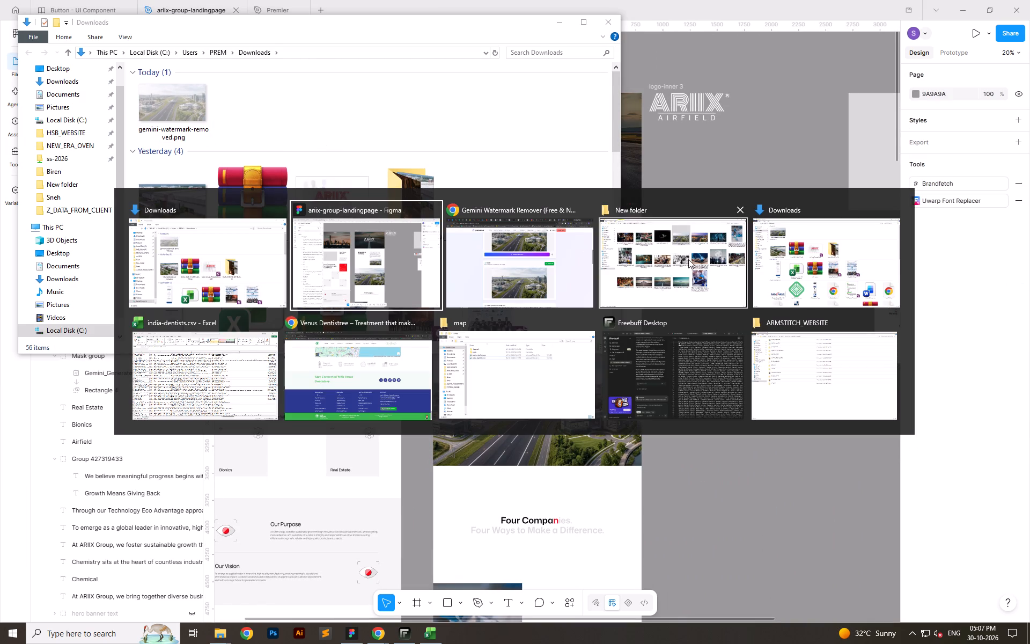
key(alt+Tab)
key(alt+Tab)
click(815, 434)
key(ctrl+v)
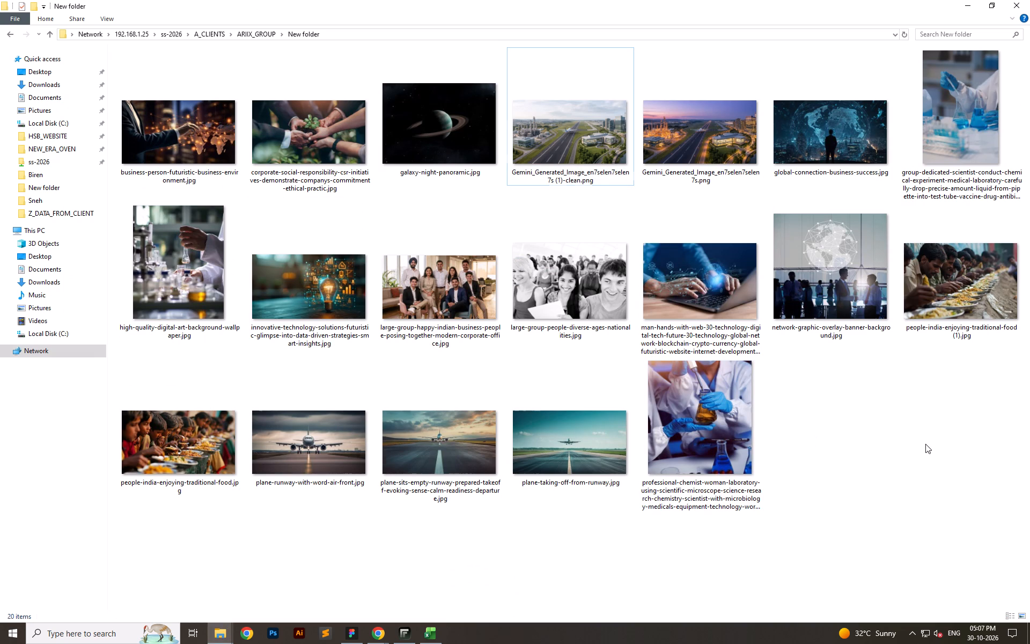
click(1014, 423)
Rename gemini-watermark-removed.png using the "(1)-clean" image's base name without that suffix, accepting the suggested Gemini_Generated_Image_en7selen7selen7s (2).png.
click(820, 153)
click(607, 159)
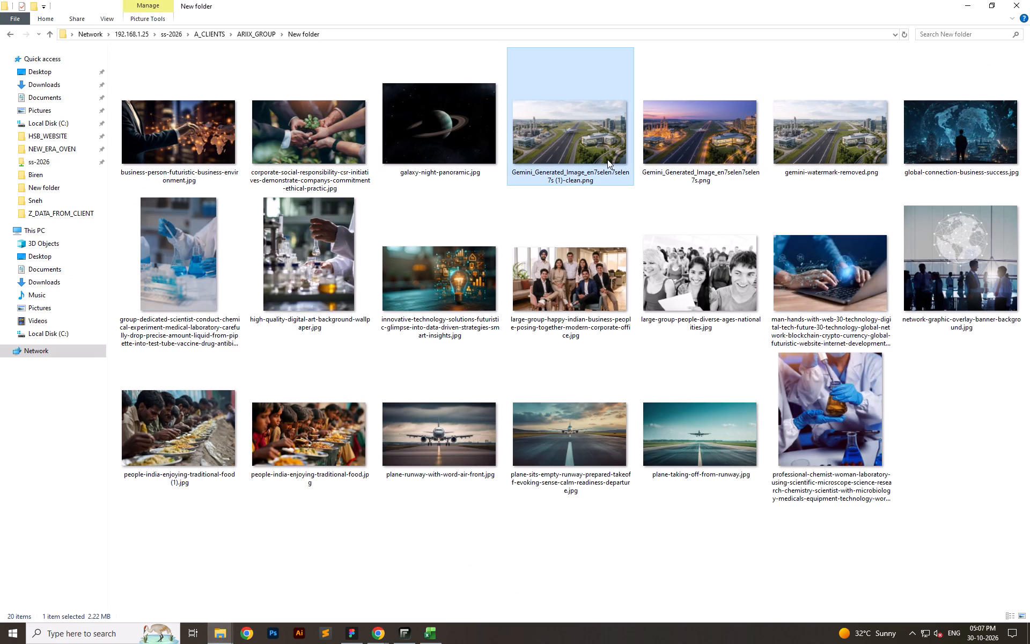
key(F2)
key(ctrl+c)
click(843, 147)
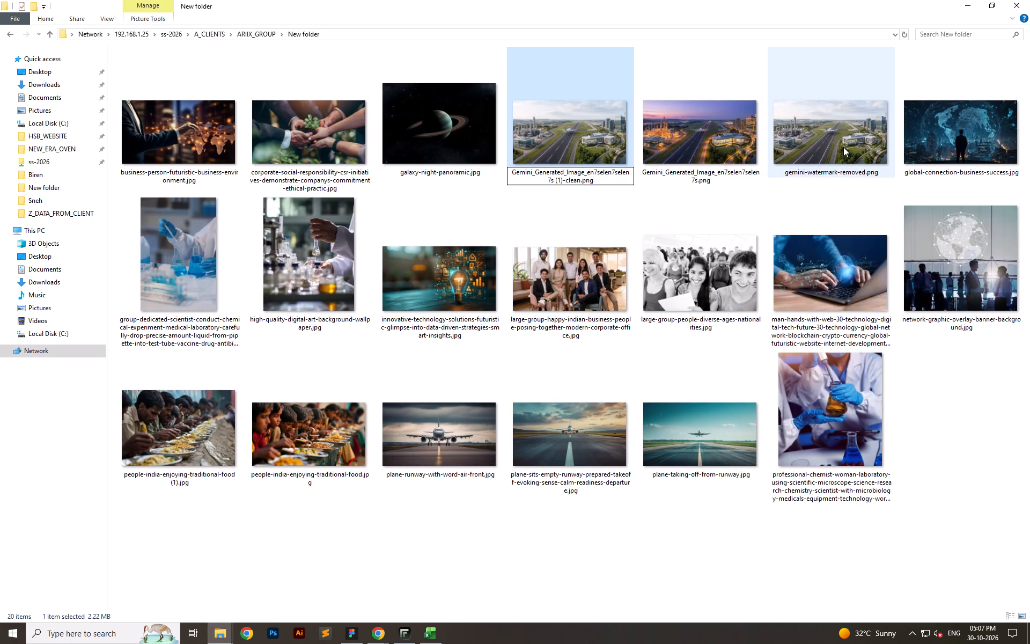
key(F2)
key(ctrl+v)
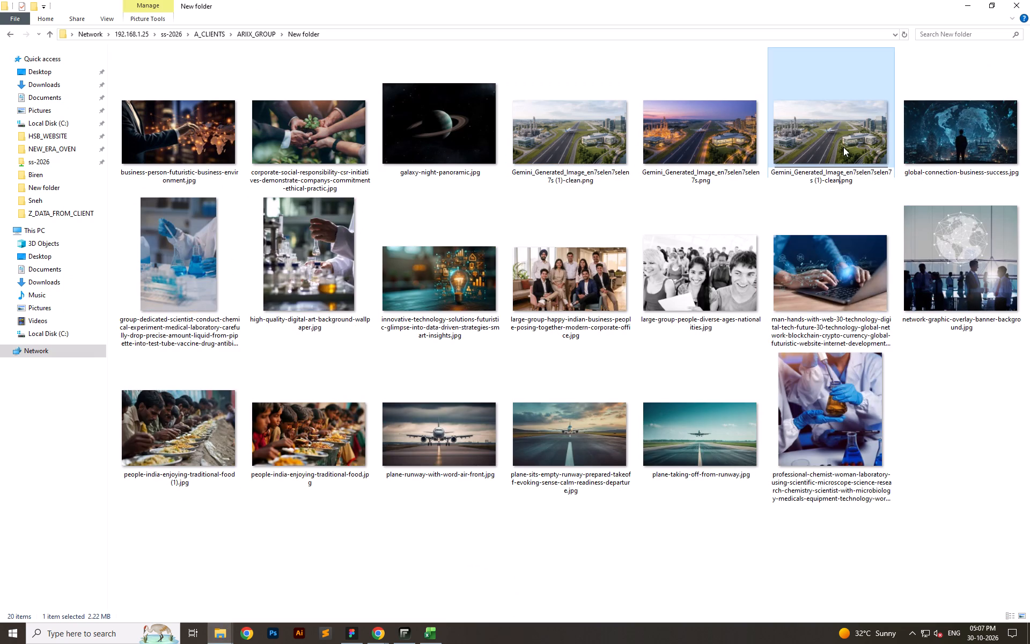
key(BackSpace)
key(BackSpace)
key(BackSpace)
key(BackSpace)
key(BackSpace)
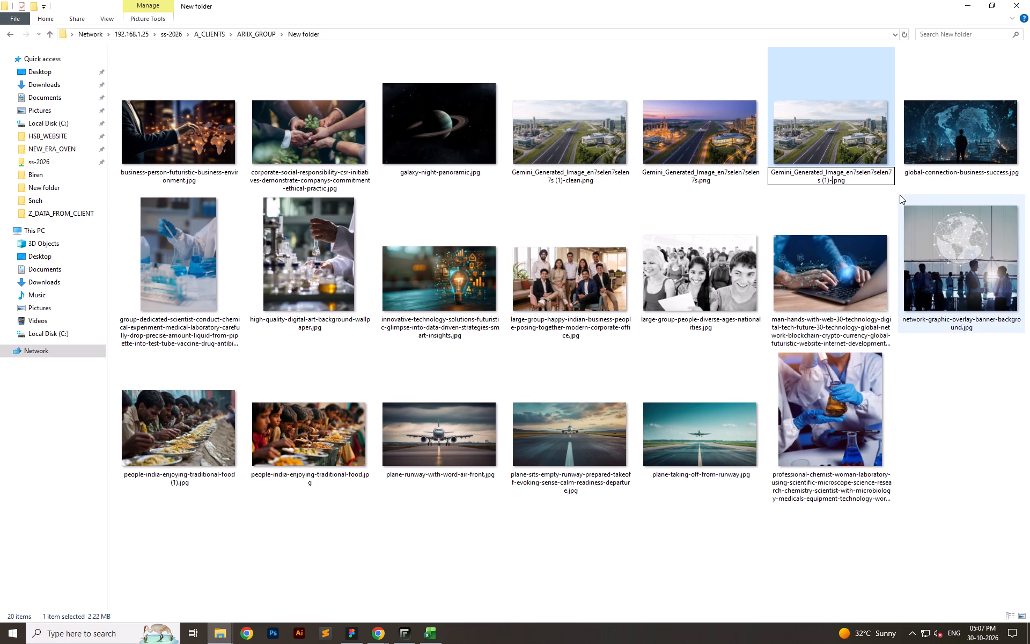
key(BackSpace)
key(BackSpace)
key(BackSpace)
key(BackSpace)
key(BackSpace)
key(Return)
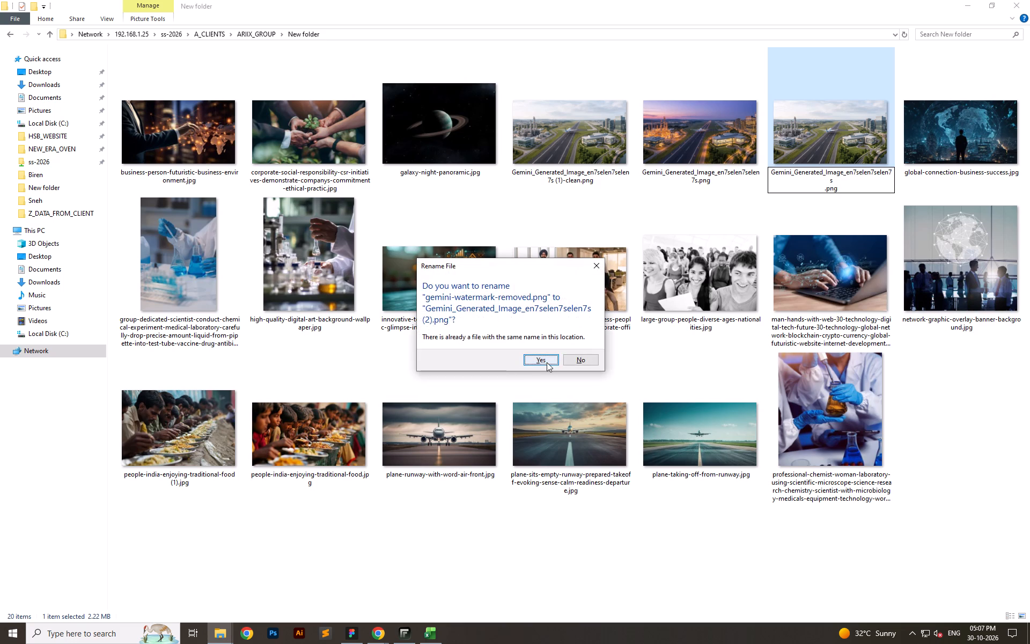
click(547, 362)
Delete the old Gemini_Generated_Image_en7selen7selen7s (1)-clean.png from the client image folder.
click(565, 118)
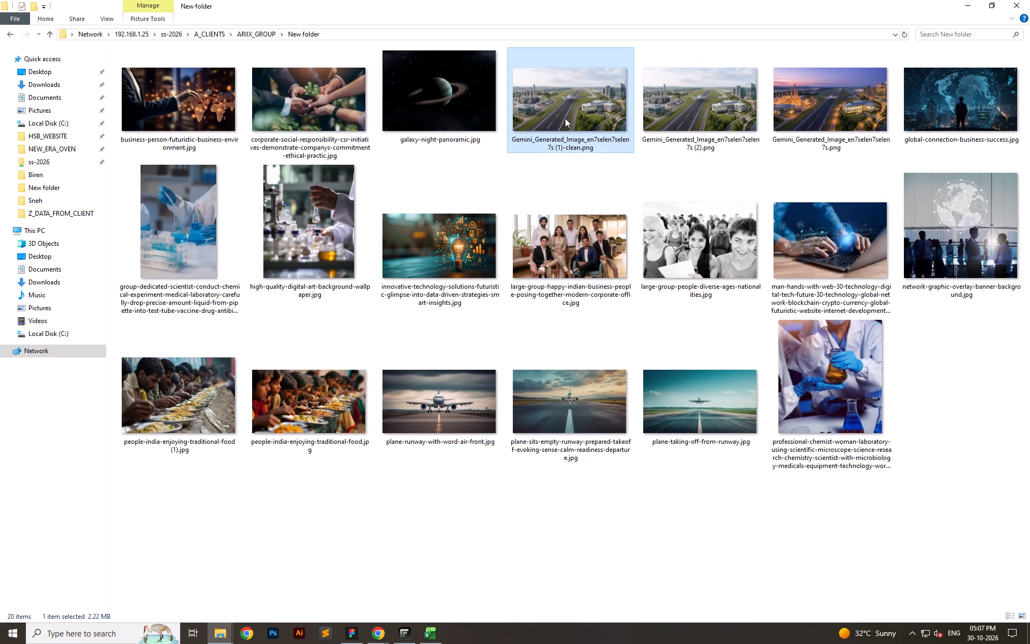
key(Delete)
click(549, 349)
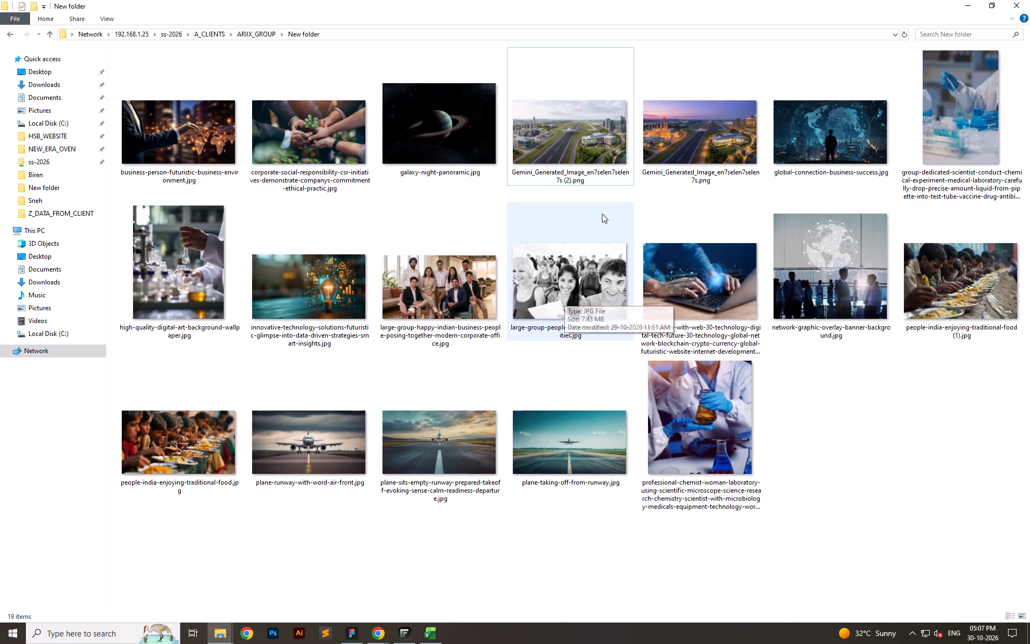
Remove the "(2)" suffix from the name of the daytime airport image Gemini_Generated_Image_en7selen7selen7s.
click(576, 155)
key(F2)
key(Right)
key(BackSpace)
key(BackSpace)
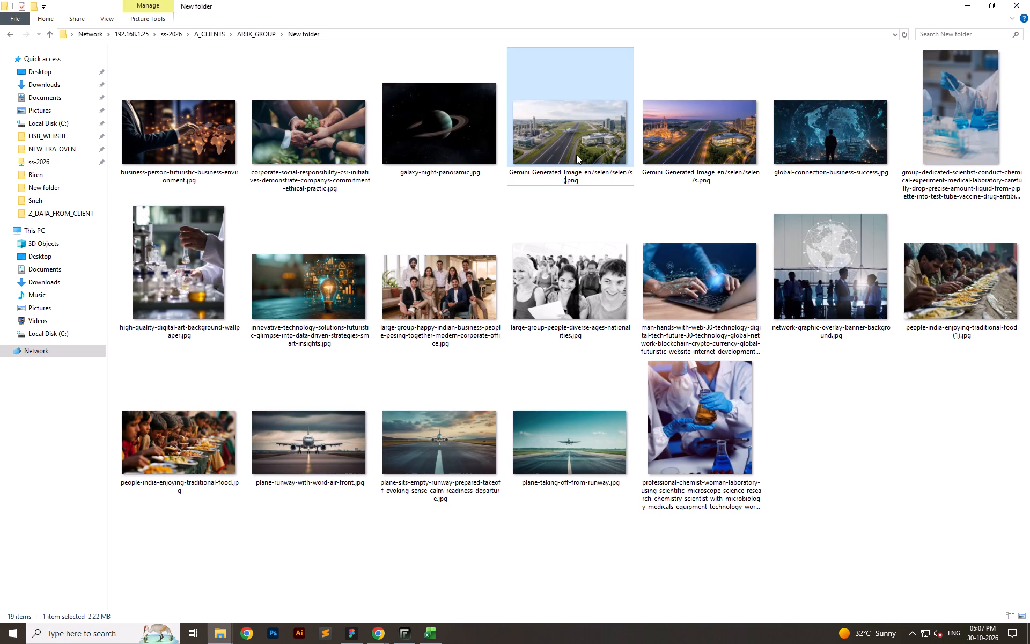
key(BackSpace)
key(Return)
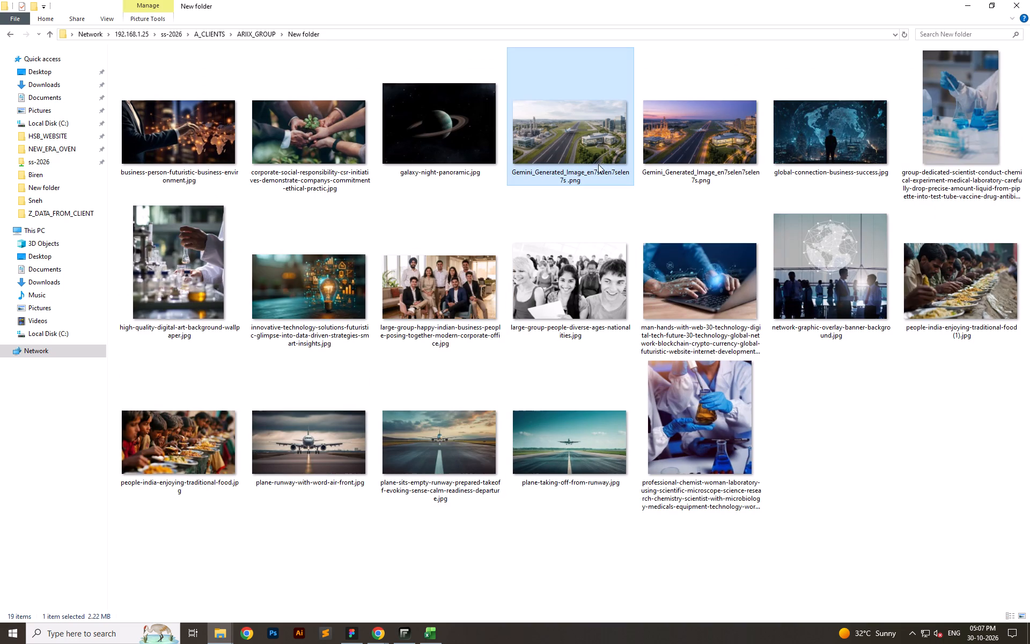
click(872, 482)
Minimize the Downloads and client image folder windows to return to the Figma design.
click(744, 146)
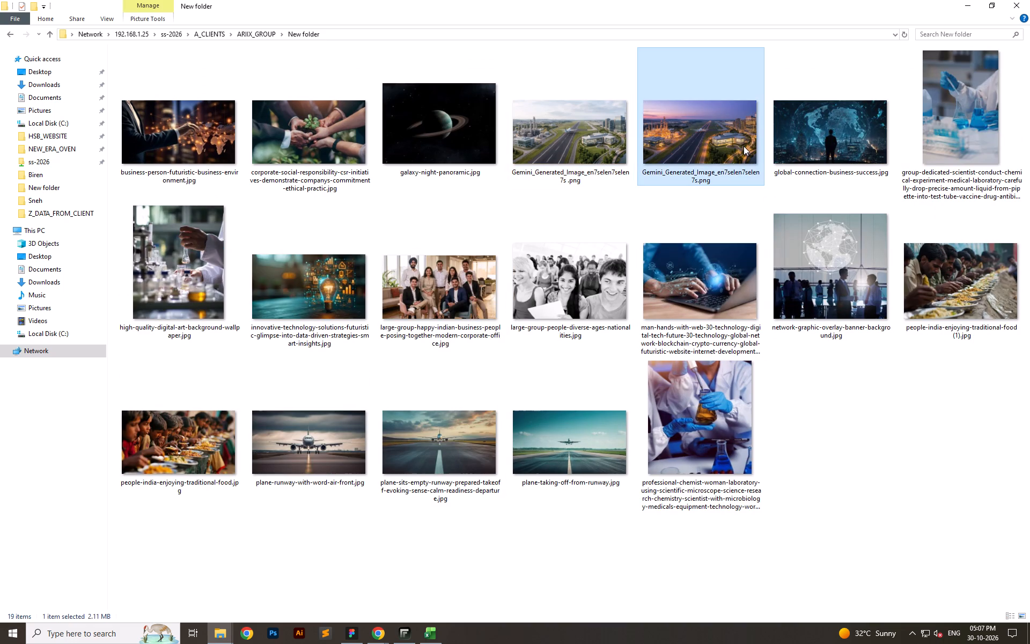
key(alt+Tab)
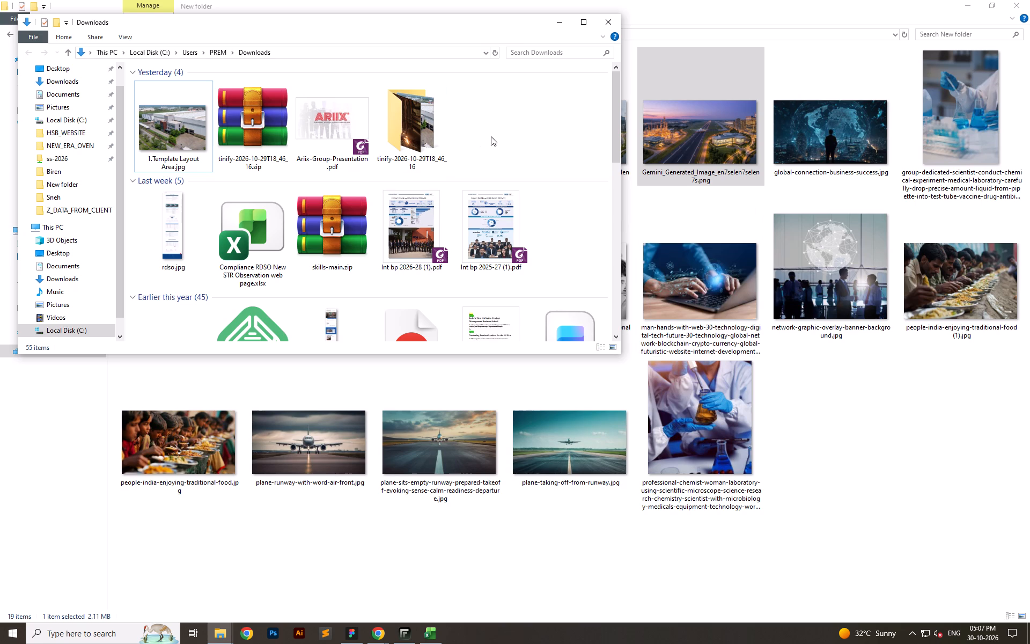
click(492, 136)
click(583, 18)
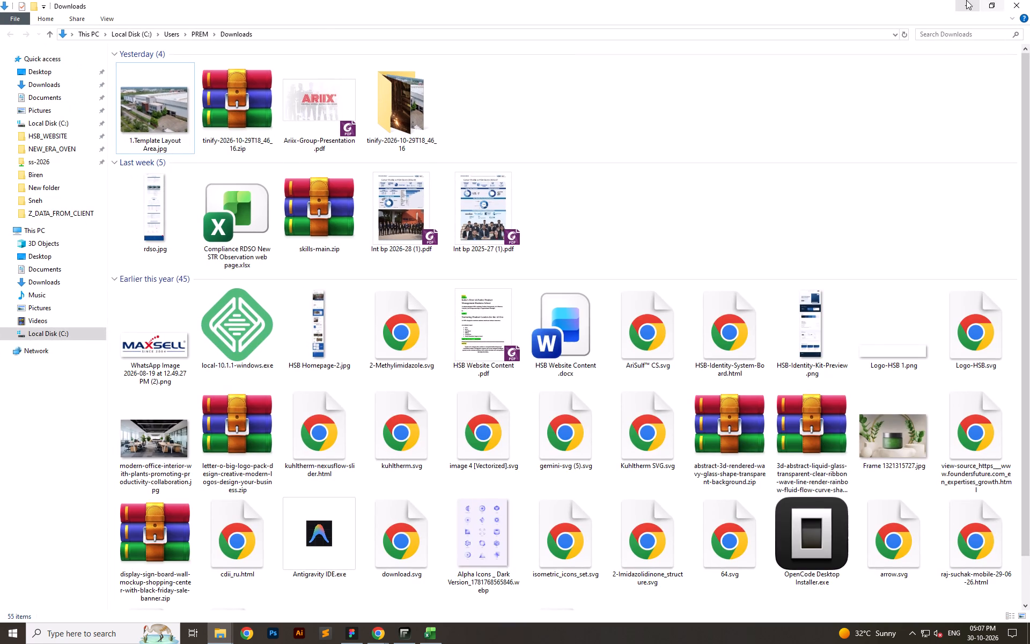
click(966, 0)
click(968, 0)
Shorten the landingpage-2 frame to a height of 15861 so it ends at the bottom of the dark contact section.
click(833, 339)
ctrl+scroll(650, 284, down, 7)
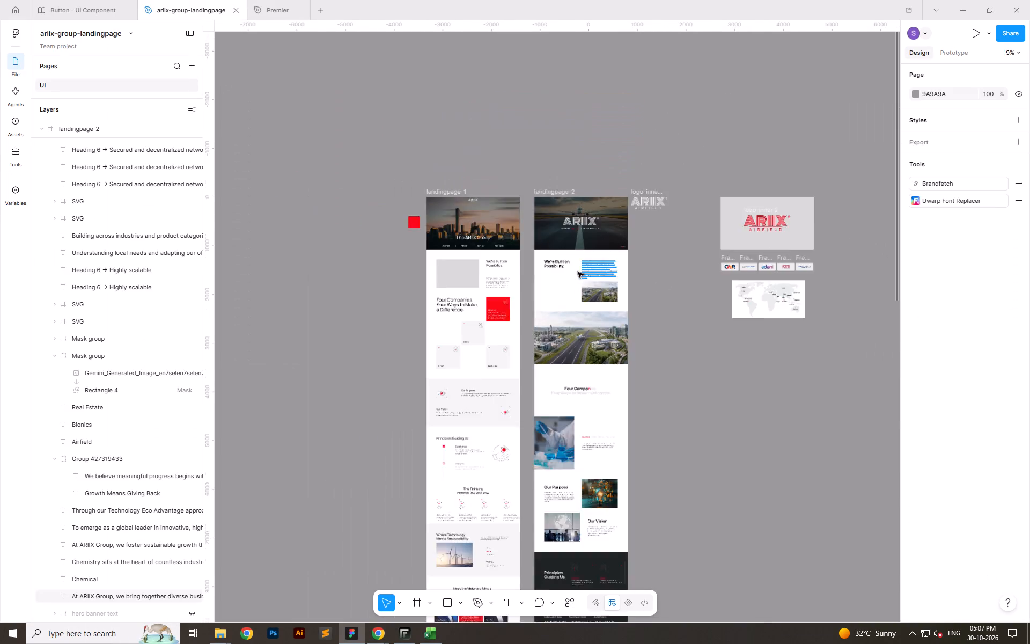
ctrl+scroll(578, 272, down, 5)
click(690, 420)
ctrl+scroll(561, 308, down, 5)
ctrl+scroll(580, 553, up, 7)
ctrl+click(560, 544)
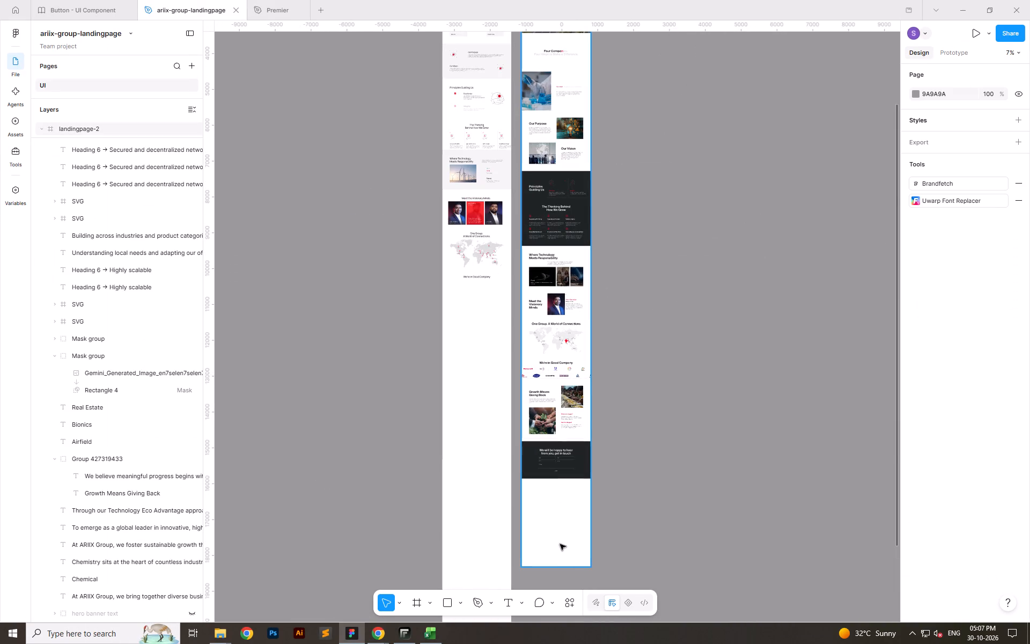
ctrl+drag(555, 570, 570, 480)
ctrl+scroll(574, 484, up, 20)
ctrl+scroll(574, 484, up, 6)
ctrl+click(788, 439)
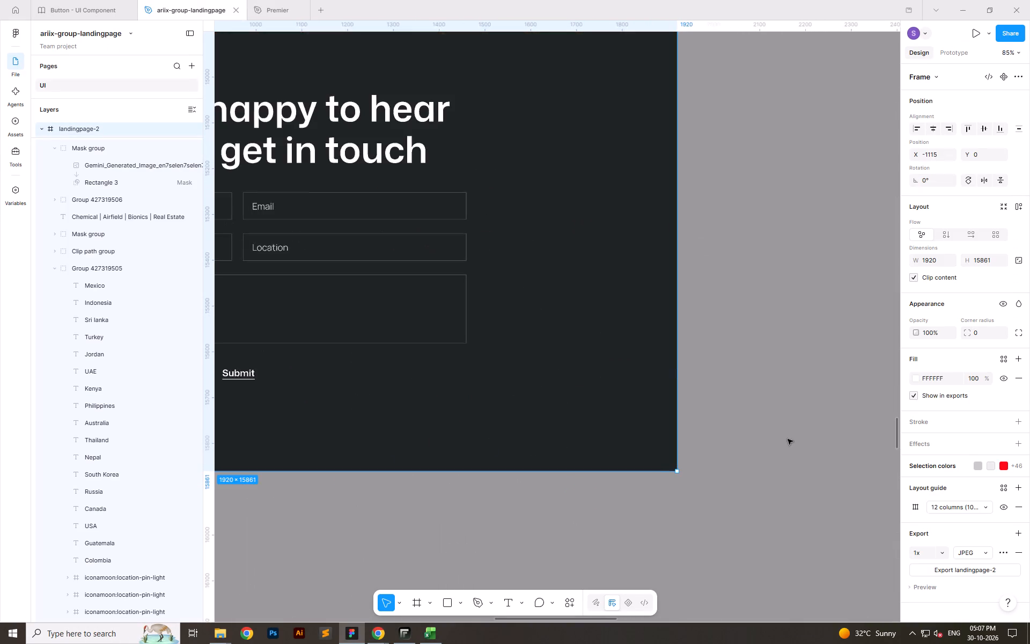
ctrl+scroll(578, 493, down, 20)
ctrl+scroll(578, 493, down, 2)
ctrl+scroll(557, 509, up, 1)
ctrl+scroll(555, 510, down, 6)
Move the white ARIIX Airfield logo frame, logo-inner 3, from beside landingpage-2 to just above the grey panel holding the red logo.
click(692, 324)
ctrl+scroll(566, 166, up, 11)
drag(571, 92, 823, 128)
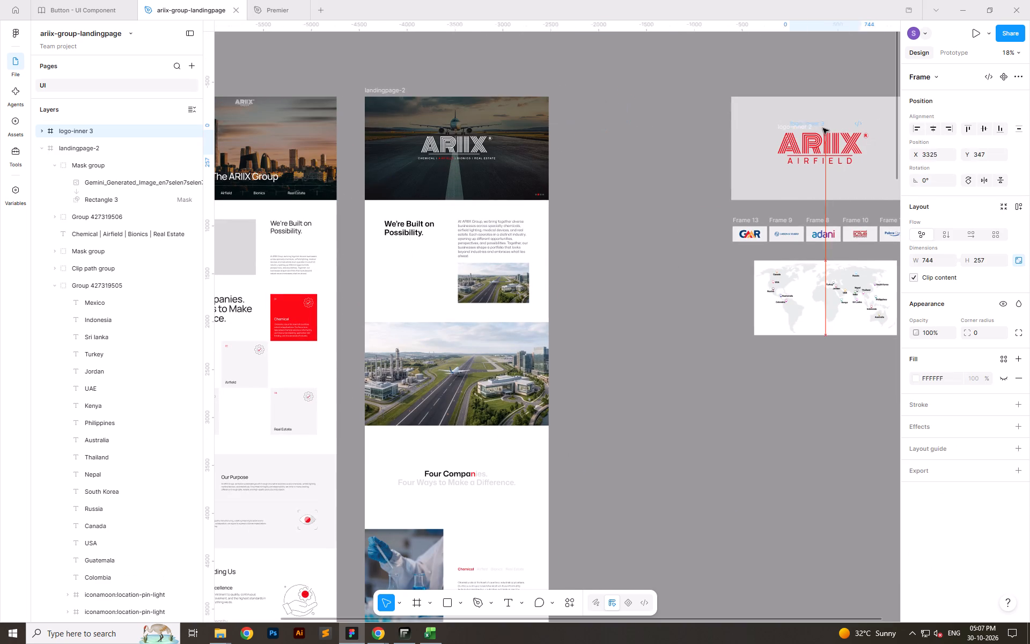
drag(823, 128, 778, 72)
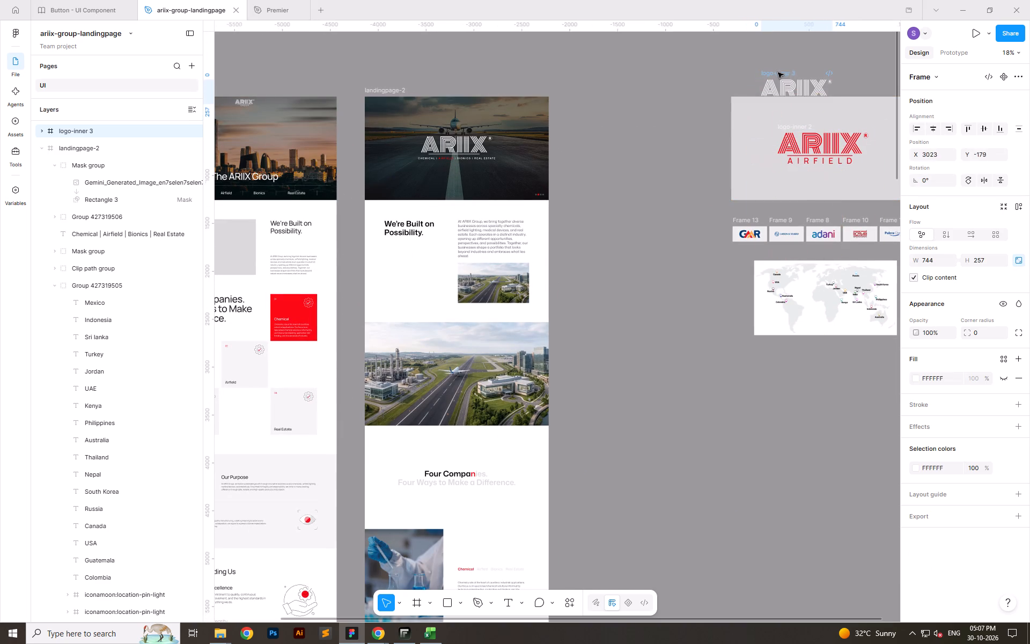
drag(778, 72, 805, 63)
click(701, 239)
Group the loose logos, grey panel, partner logo frames and world map, and move the group closer to landingpage-2.
ctrl+scroll(635, 404, down, 7)
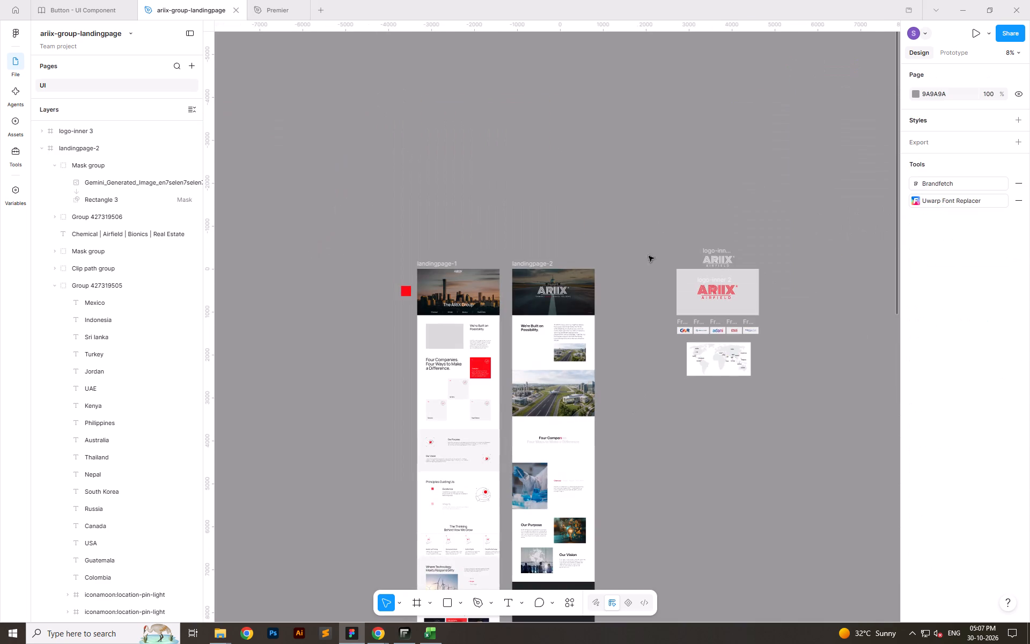
drag(659, 210, 819, 425)
key(ctrl+g)
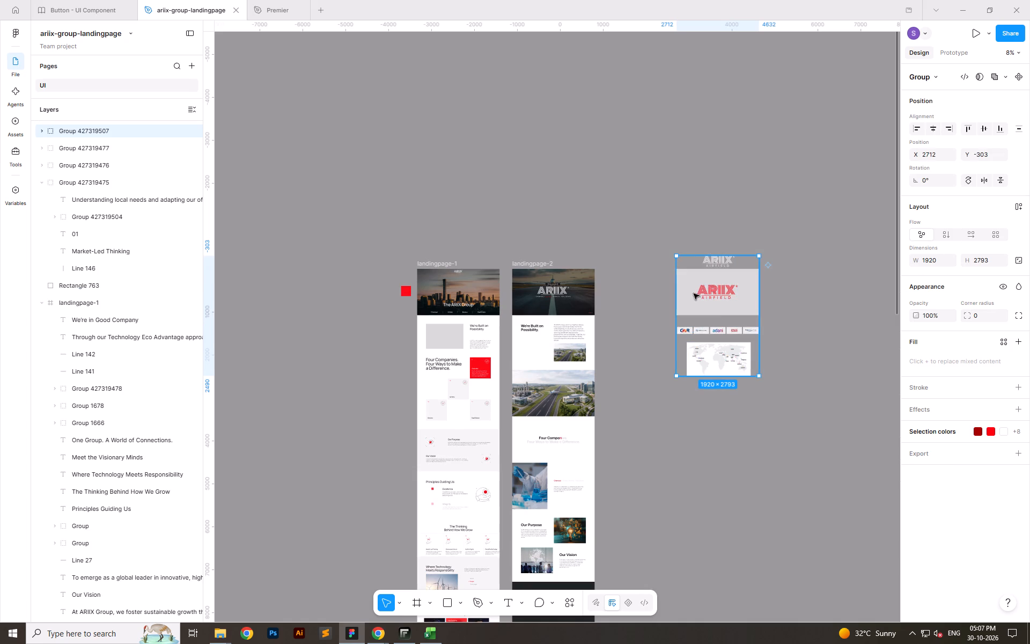
drag(694, 294, 653, 309)
click(705, 210)
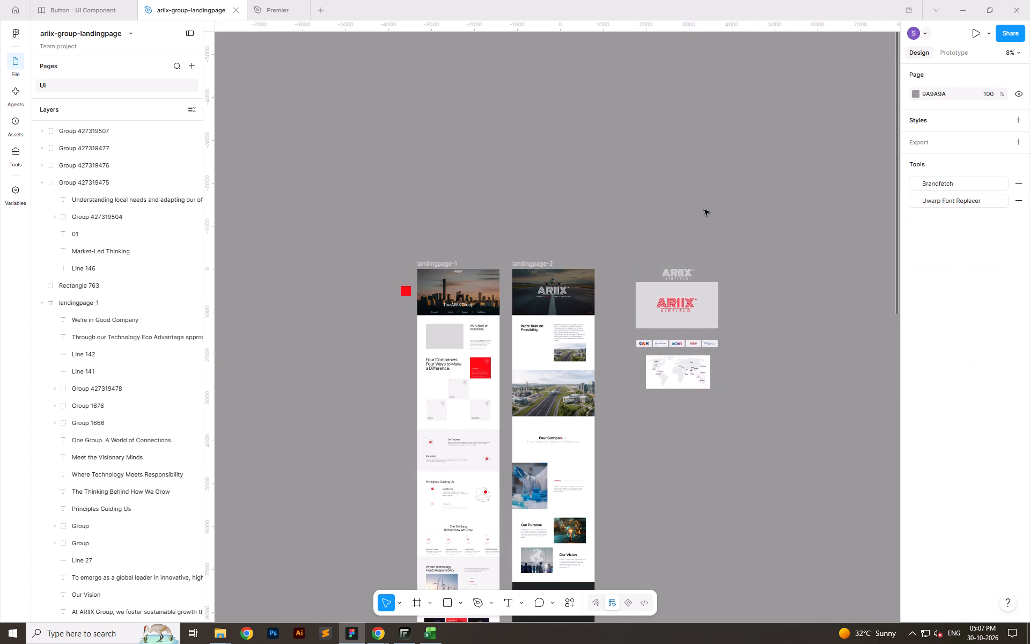
Add a new page to the design file and name it Rejected.
click(196, 65)
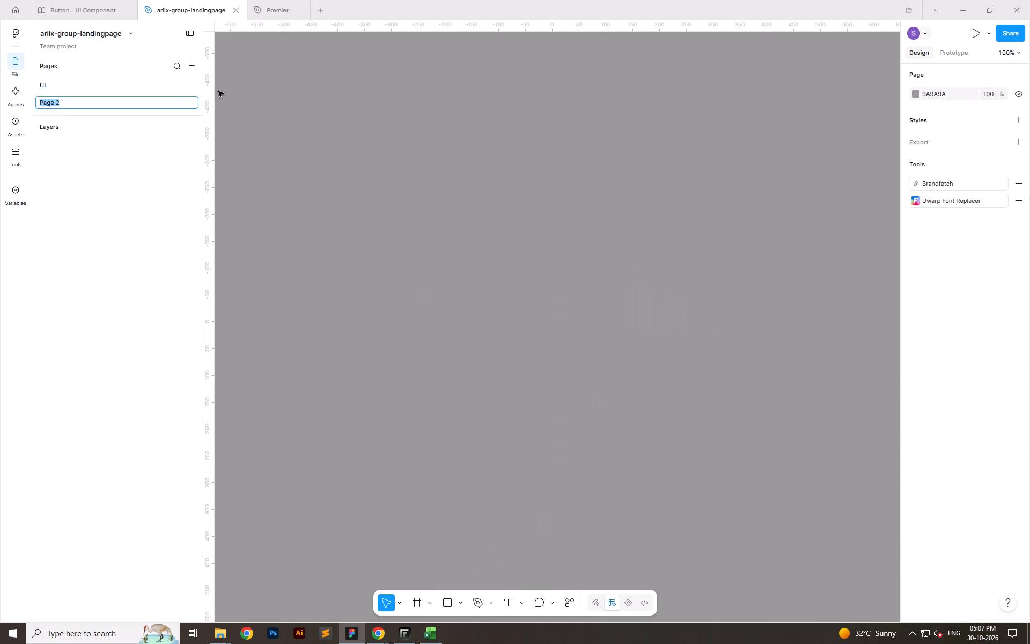
text(Rejre)
key(BackSpace)
key(BackSpace)
text(ect)
text(ed)
key(Return)
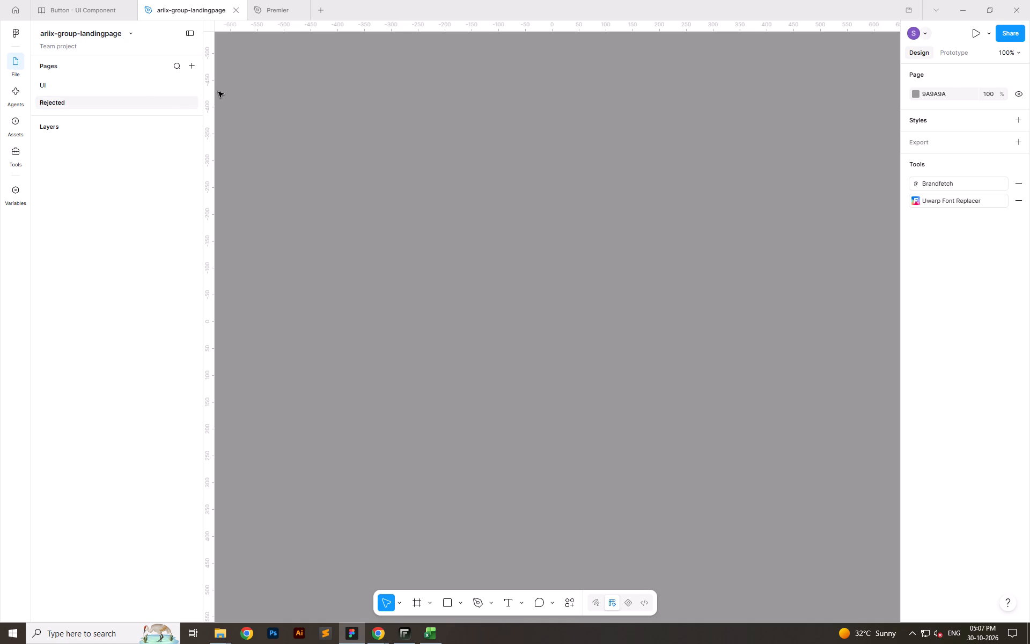
Move the group of logos, grey panel, partner frames and world map from the UI page to the Rejected page, then return to UI.
click(137, 89)
click(689, 291)
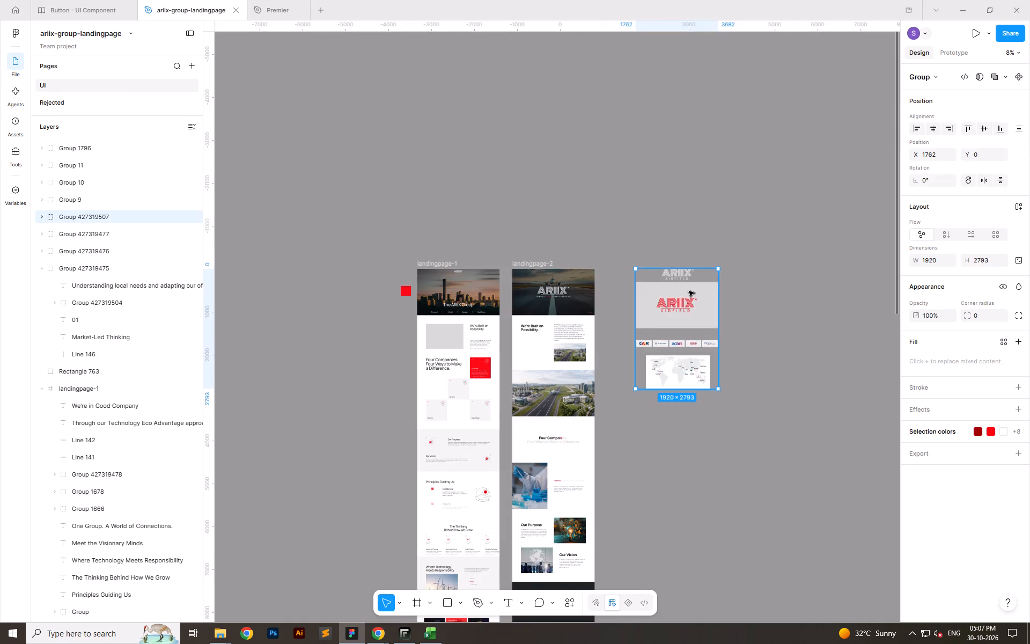
key(ctrl+x)
click(80, 102)
key(ctrl+v)
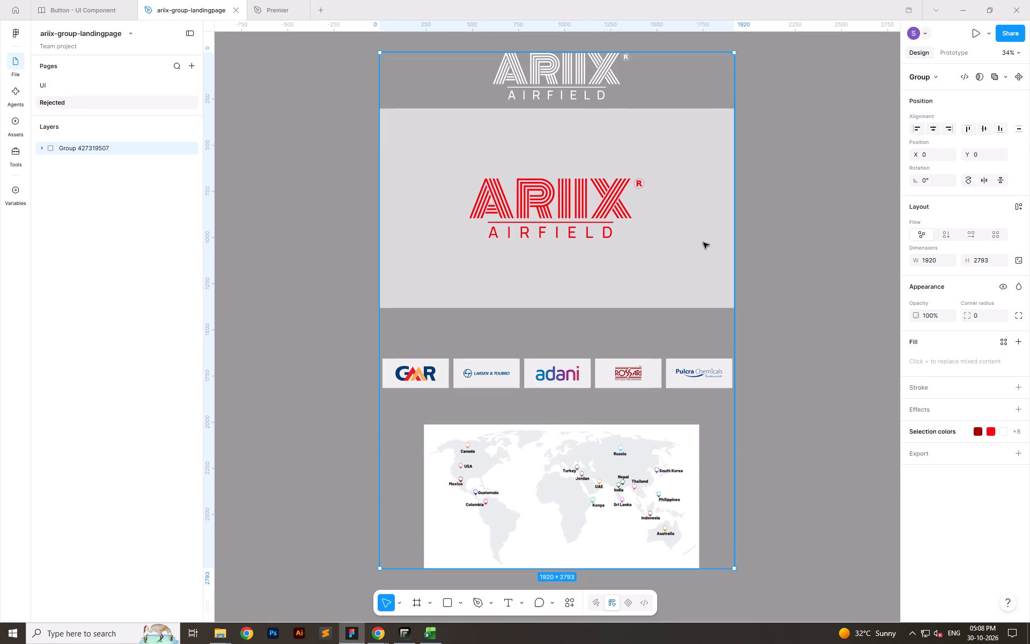
click(832, 268)
ctrl+scroll(605, 382, down, 13)
ctrl+scroll(584, 371, up, 1)
ctrl+scroll(583, 371, down, 6)
ctrl+scroll(583, 366, up, 1)
ctrl+scroll(583, 366, down, 4)
click(742, 341)
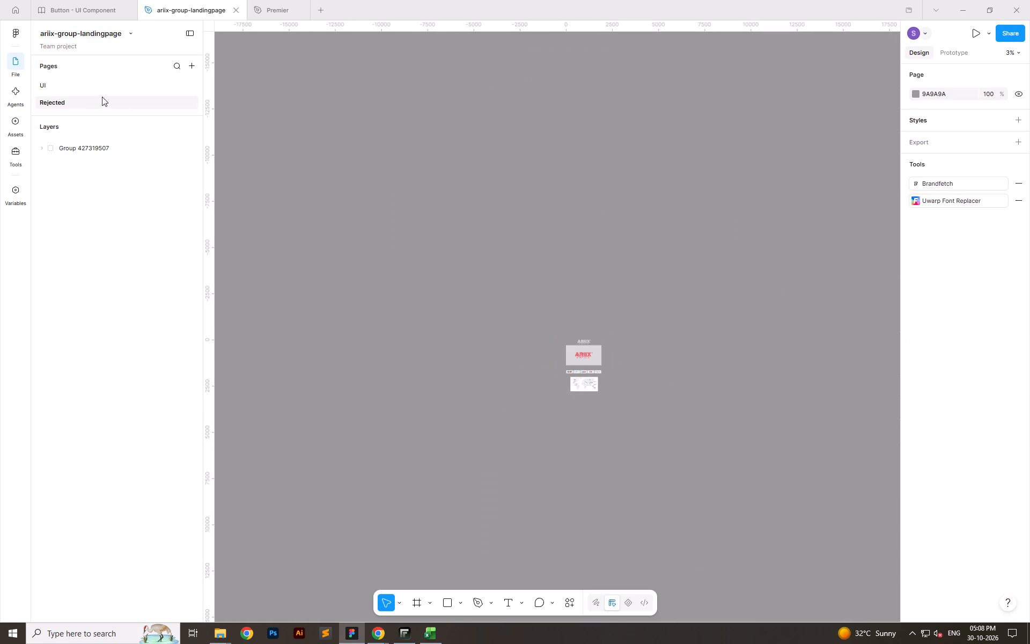
click(68, 81)
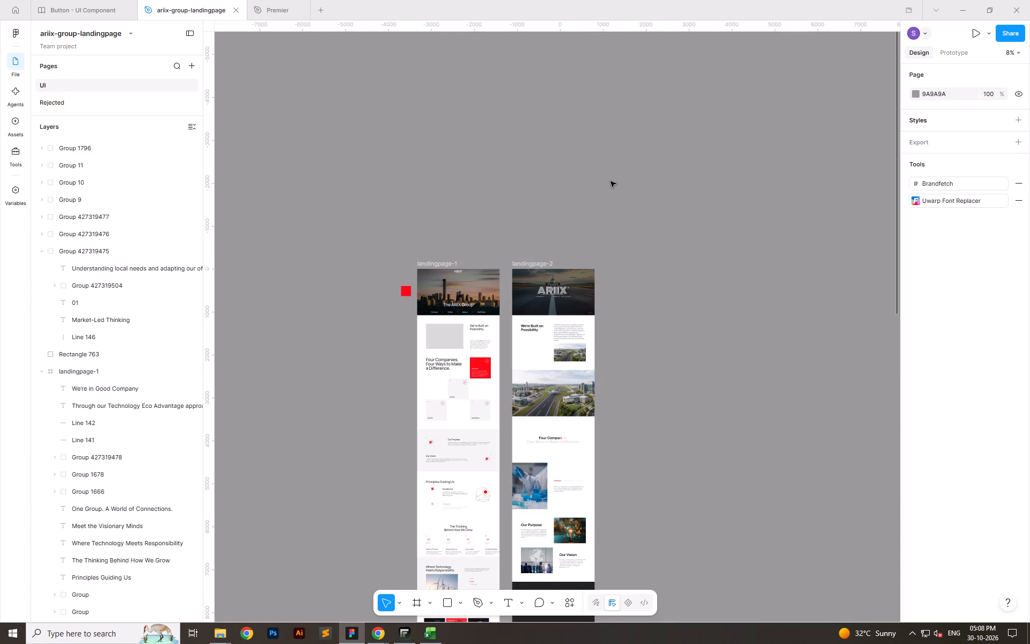
click(430, 633)
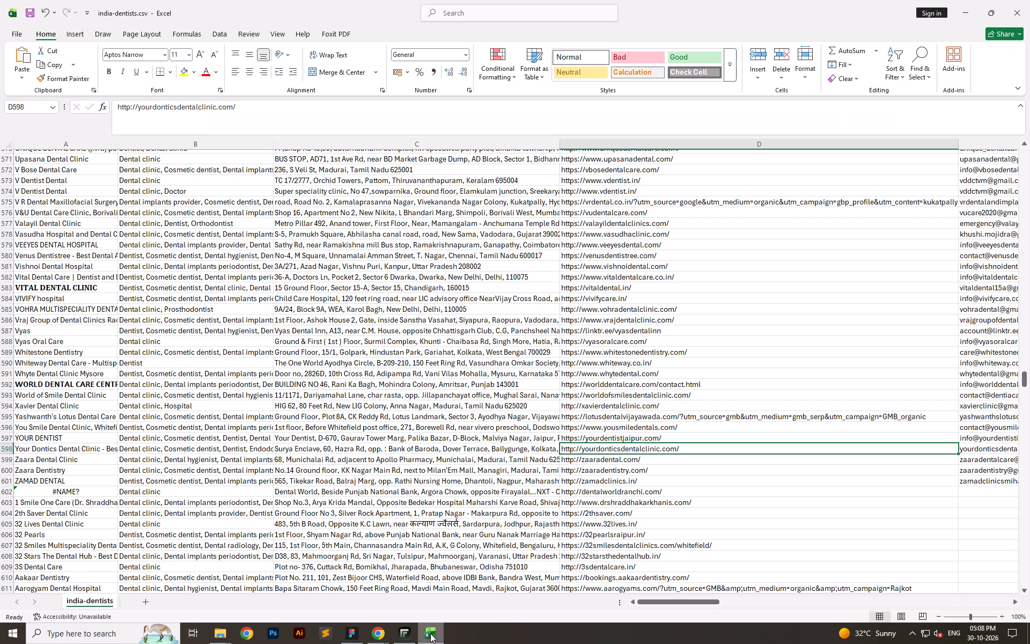
click(479, 417)
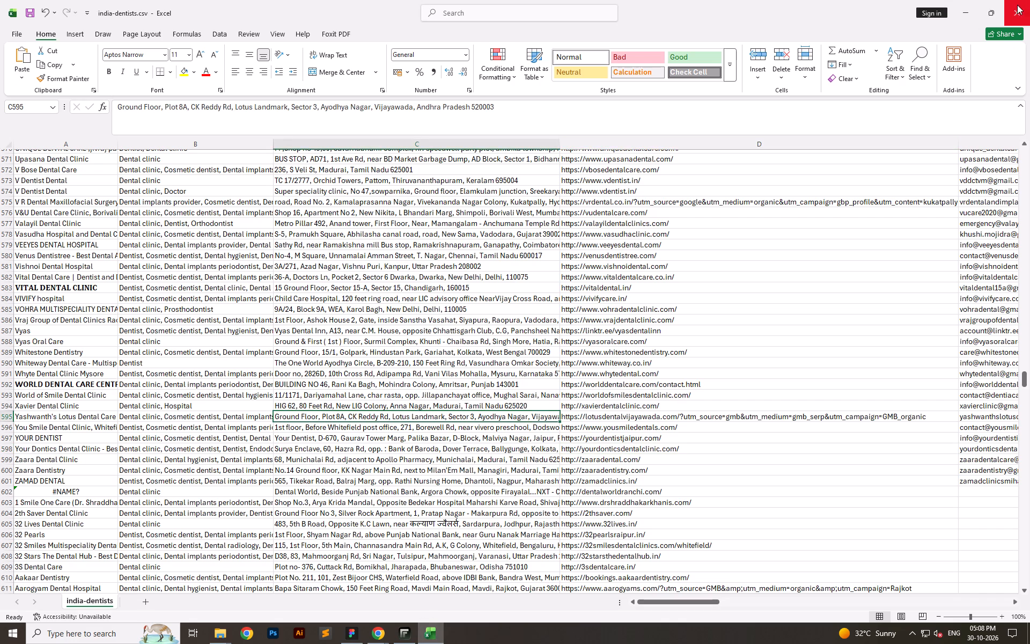
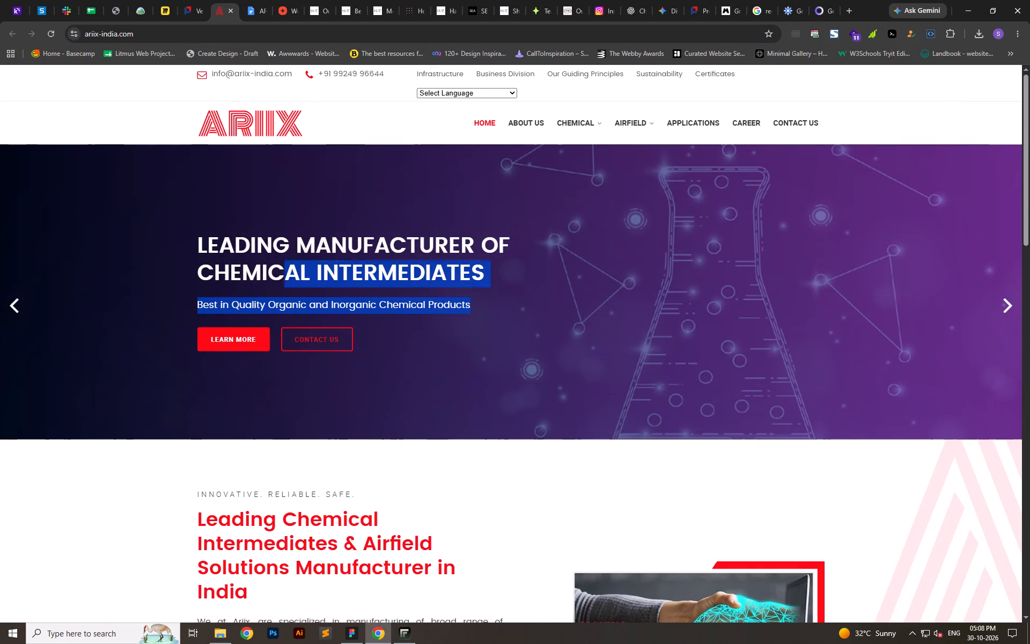
Look through the open website tabs, including ARIIX, Premier's organisation chart, Maxibestof and the Hambly Freeman project pages.
drag(212, 248, 177, 237)
click(177, 237)
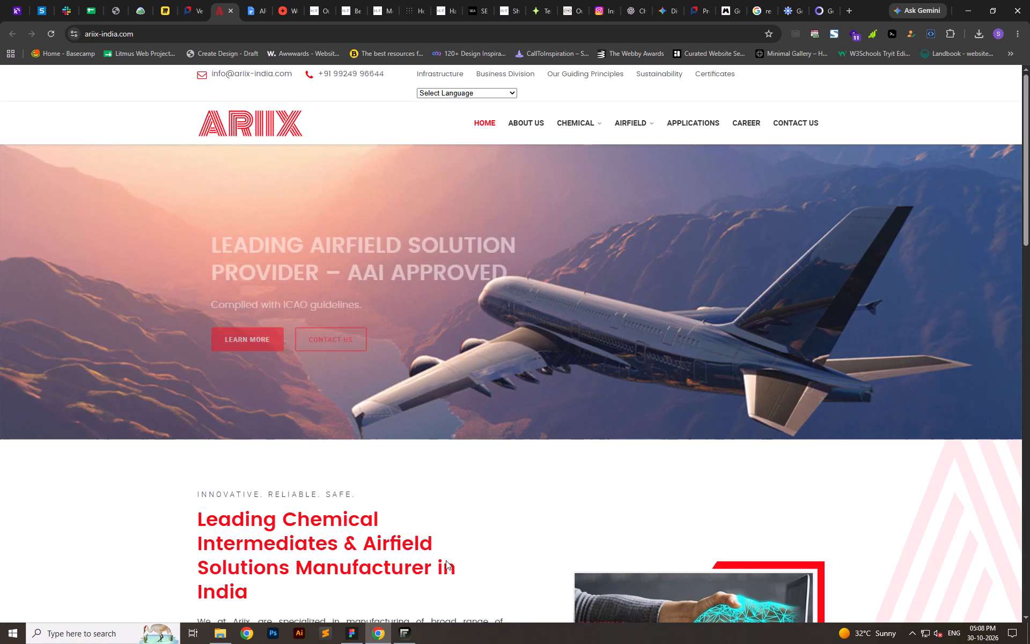
click(189, 0)
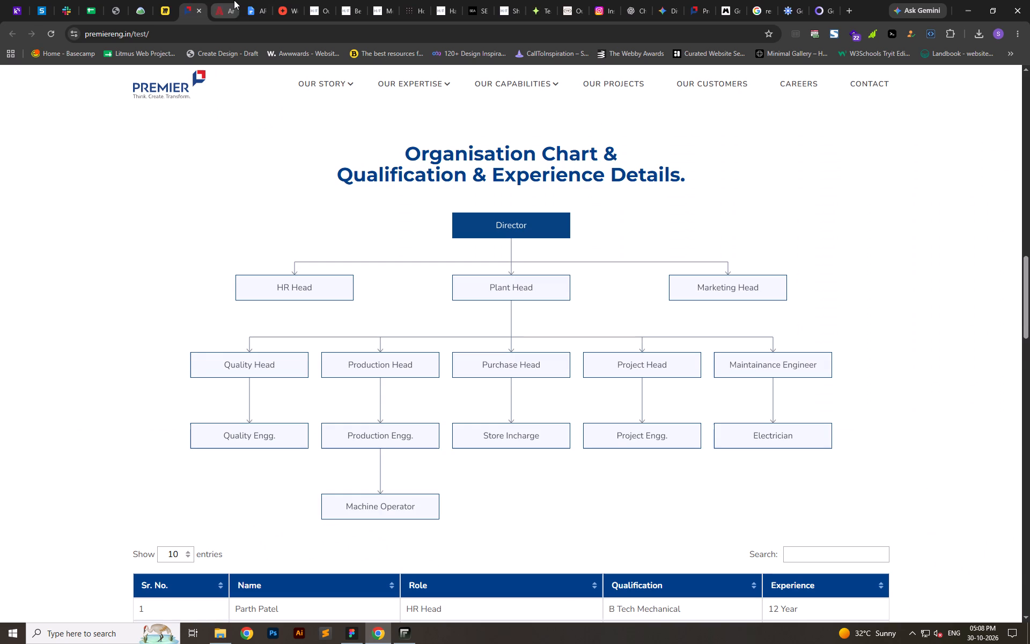
click(247, 0)
click(281, 0)
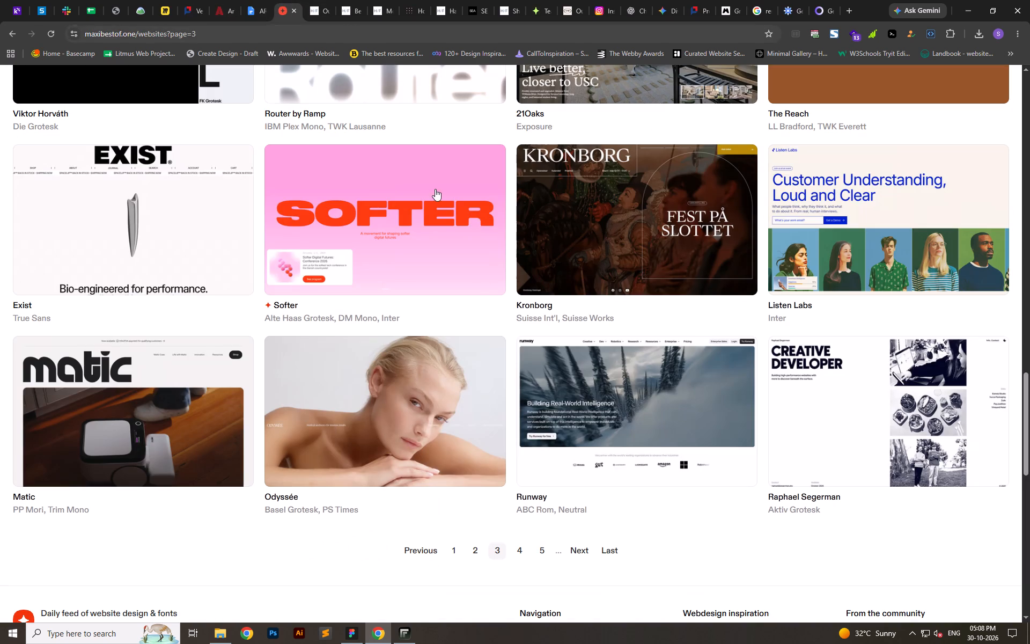
click(503, 0)
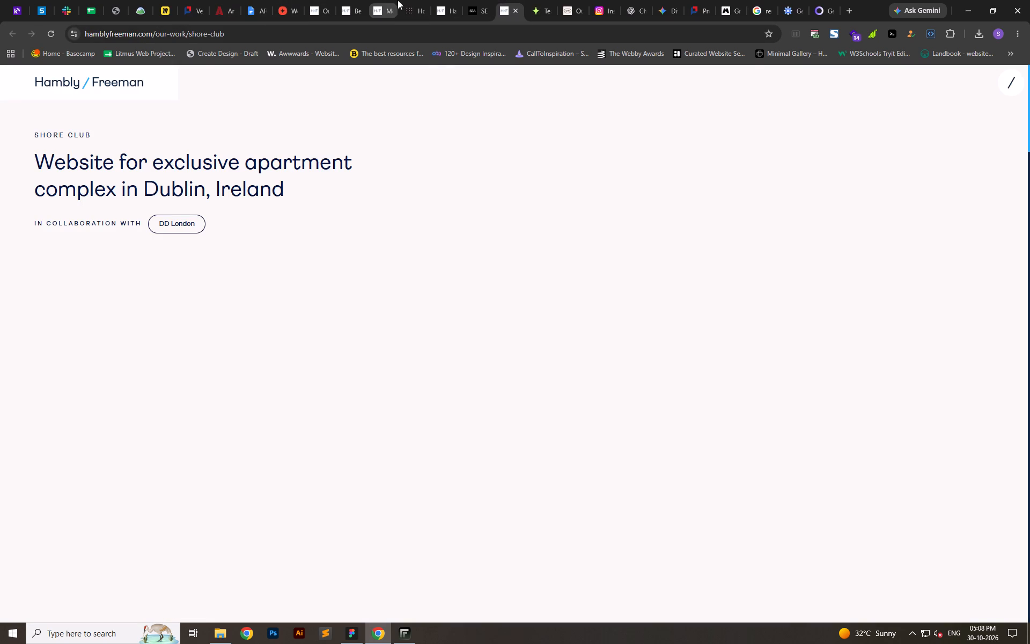
click(303, 0)
click(334, 0)
click(355, 0)
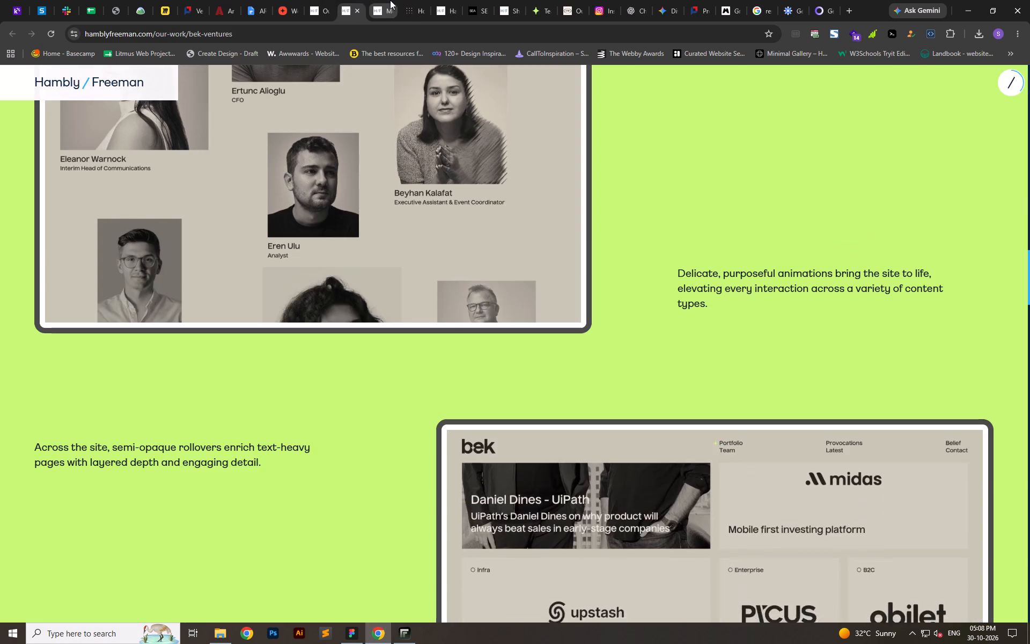
click(390, 0)
click(320, 2)
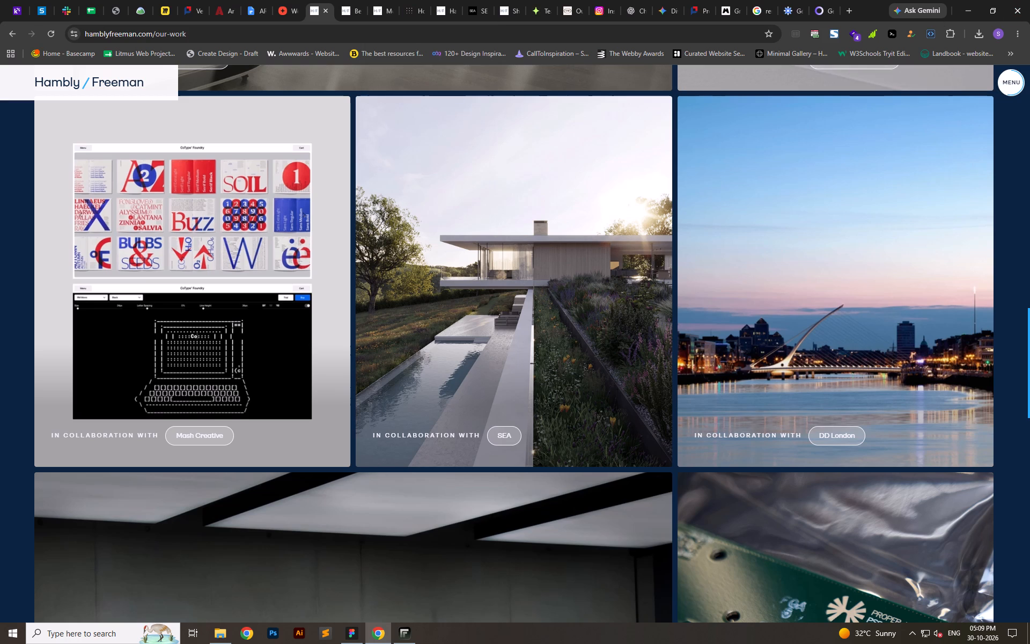
Switch to File Explorer and open the PREMIER_WEBSITE folder under A_CLIENTS > PREMIER on the ss-2026 network share.
click(219, 634)
click(314, 452)
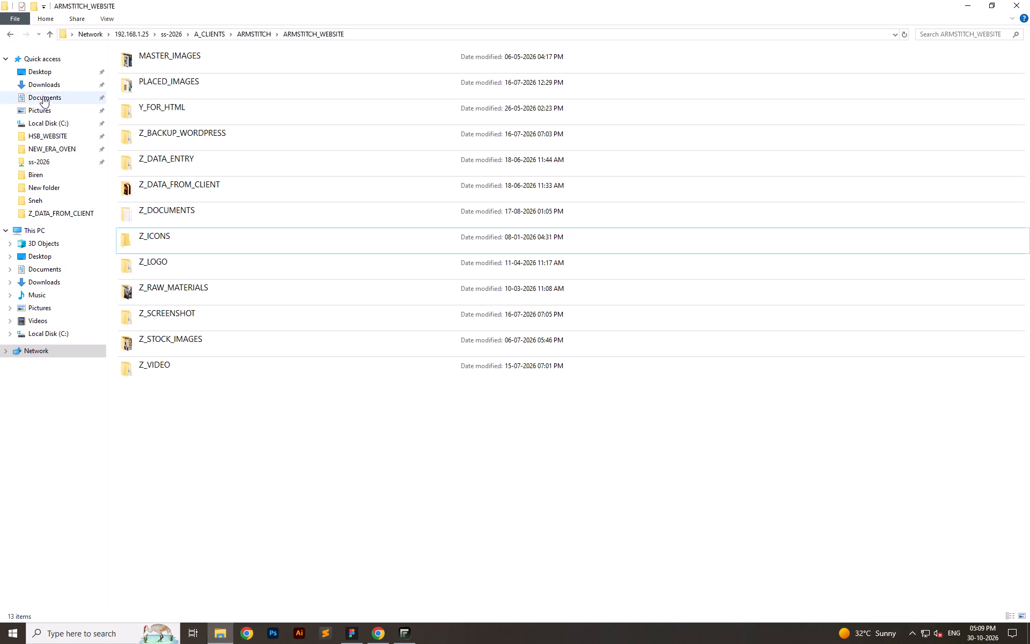
click(43, 83)
click(696, 105)
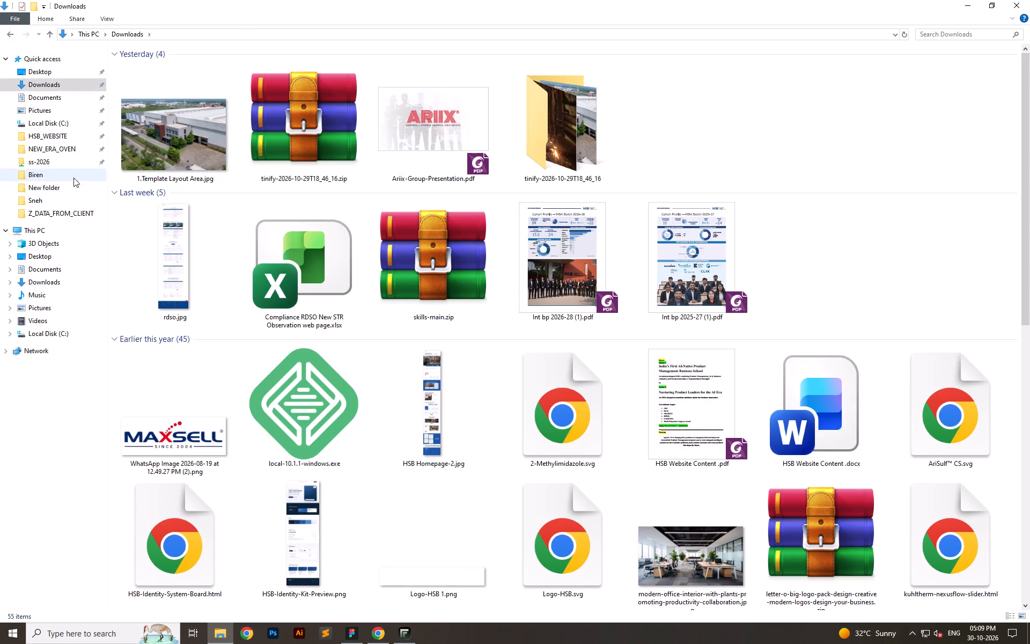
click(66, 210)
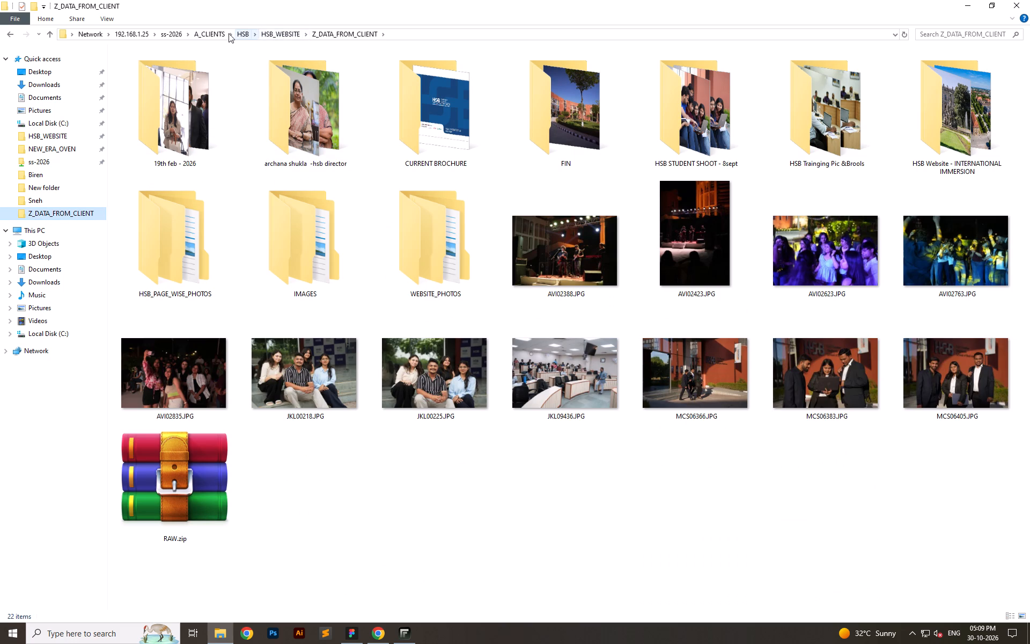
click(227, 34)
click(217, 36)
click(212, 203)
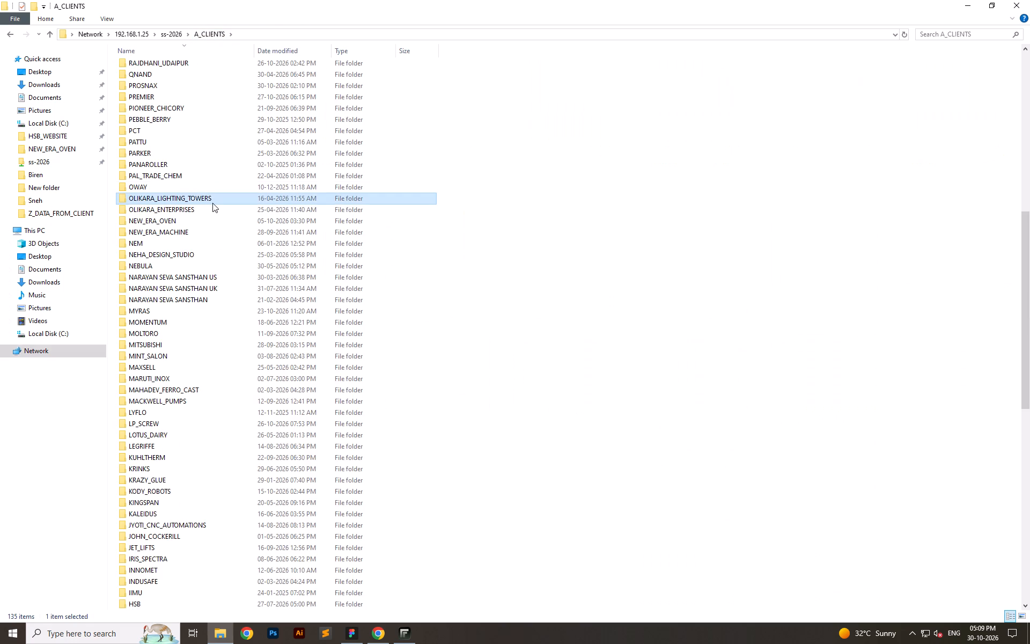
key(p)
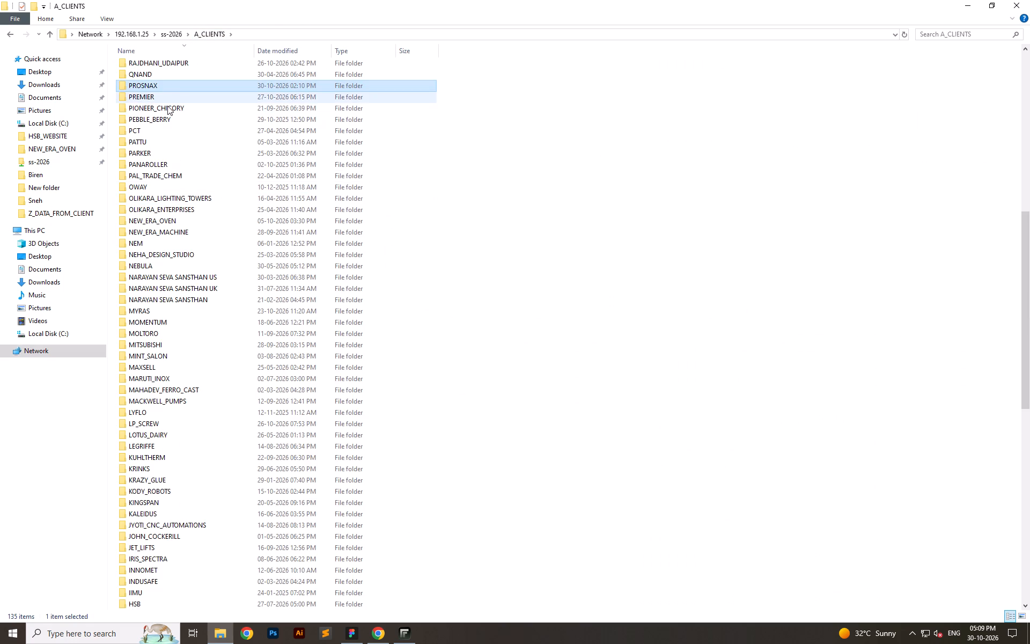
double_click(167, 97)
click(165, 73)
double_click(164, 70)
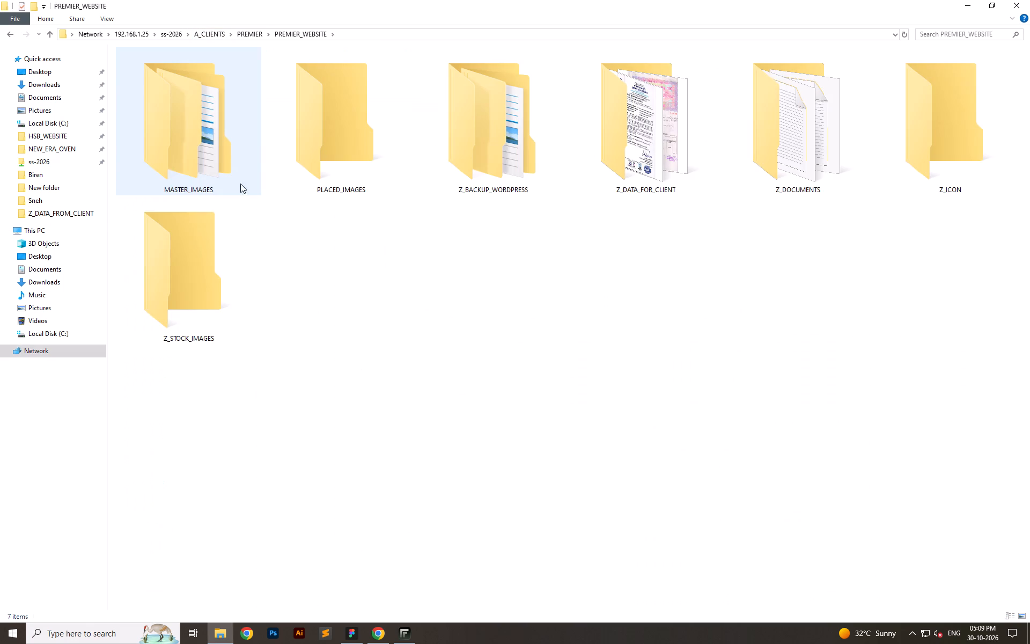
Open PREMIER_ICON.ai from the Z_ICON folder.
click(929, 150)
drag(929, 150, 935, 148)
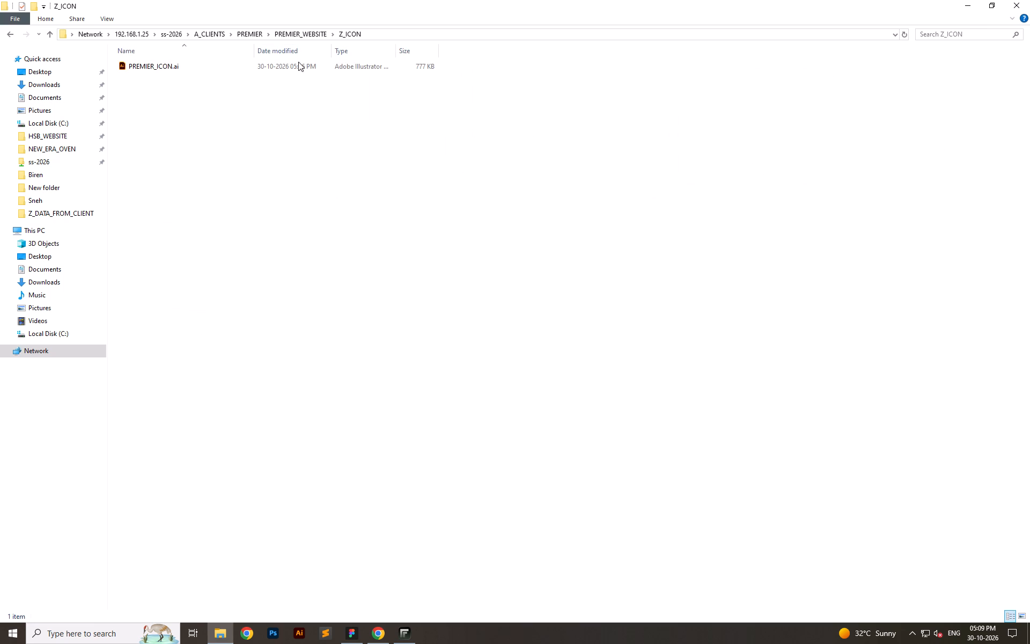
click(301, 119)
key(F5)
double_click(310, 65)
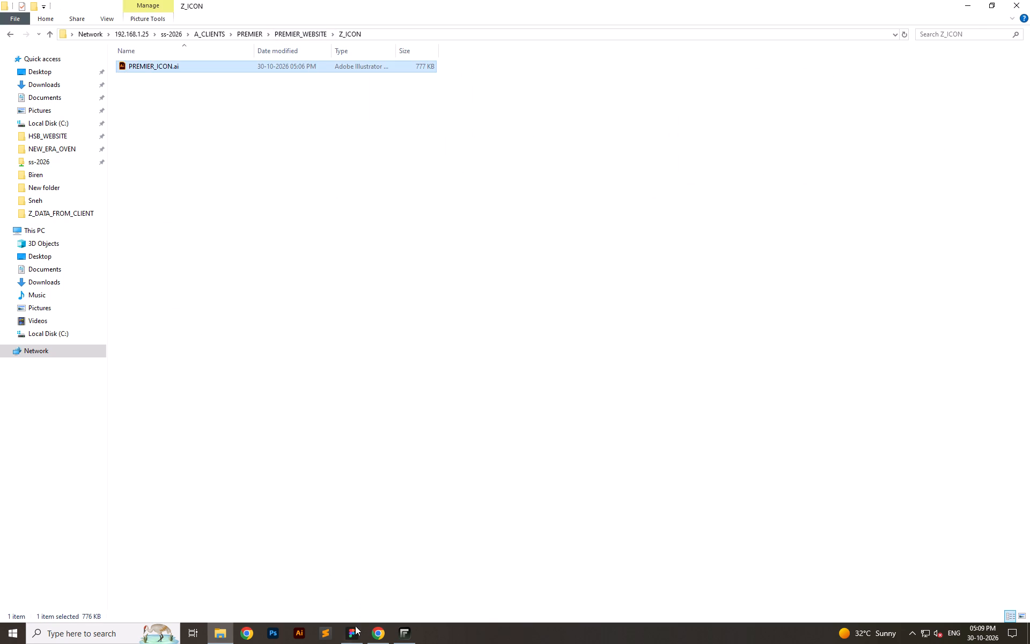
Switch to the Premier file in Figma and wrap the grey icon placeholder of the Works In Hand card in a frame.
click(357, 634)
click(270, 1)
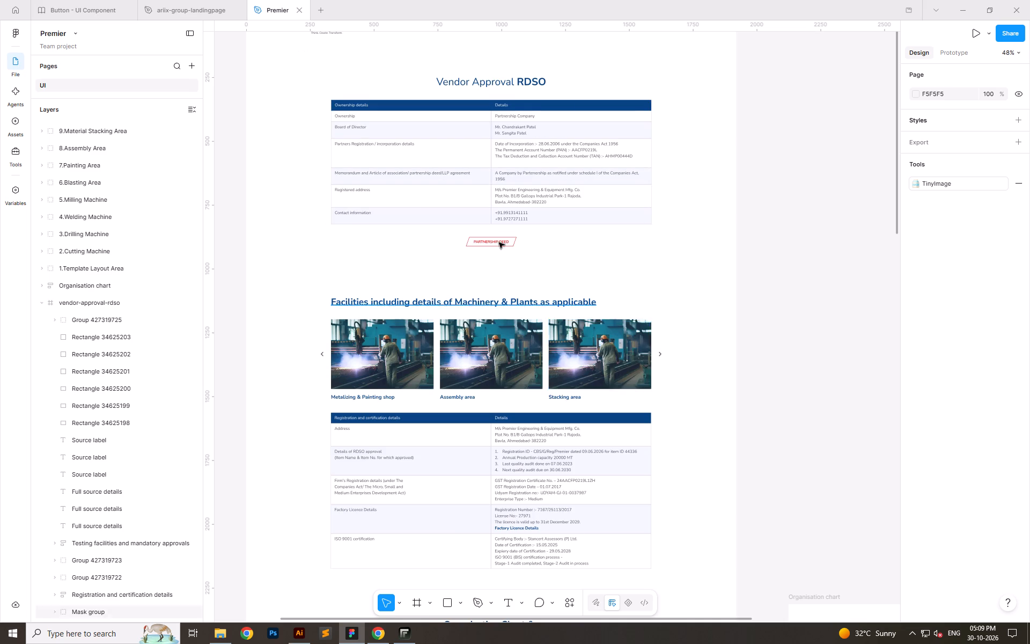
scroll(488, 232, down, 19)
scroll(479, 233, up, 1)
scroll(478, 233, down, 8)
scroll(473, 231, up, 1)
scroll(472, 231, down, 20)
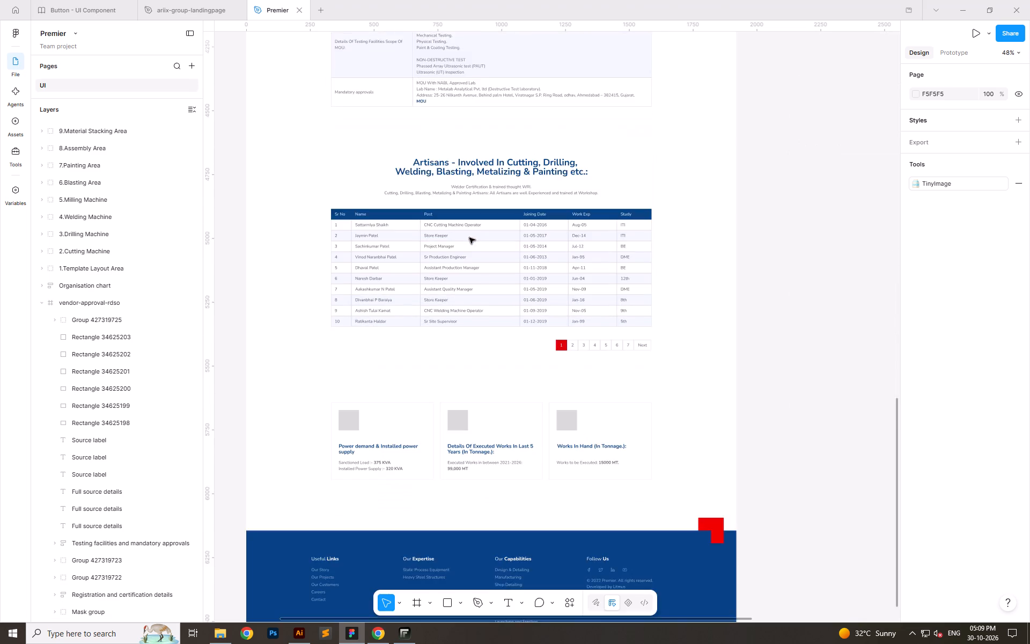
scroll(469, 238, down, 5)
click(793, 267)
click(571, 251)
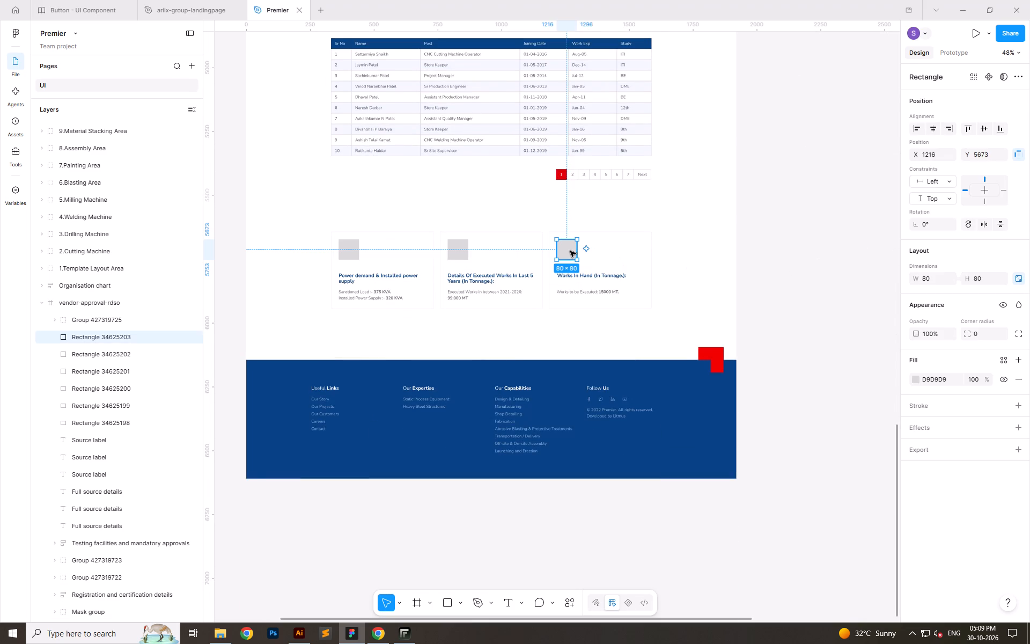
ctrl+scroll(570, 251, down, 6)
ctrl+scroll(570, 251, up, 14)
right_click(570, 250)
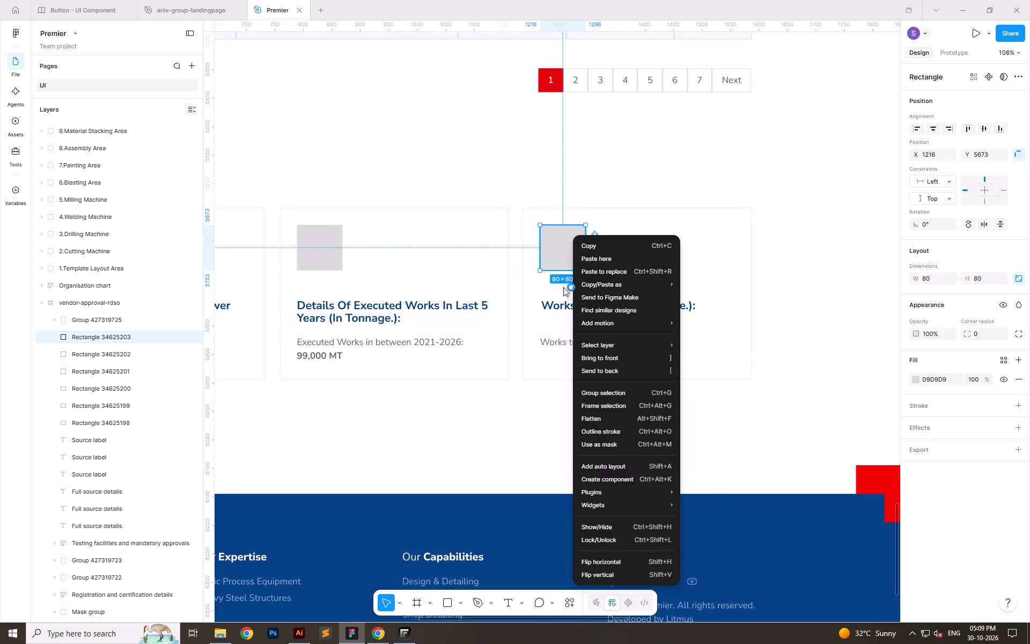
click(621, 404)
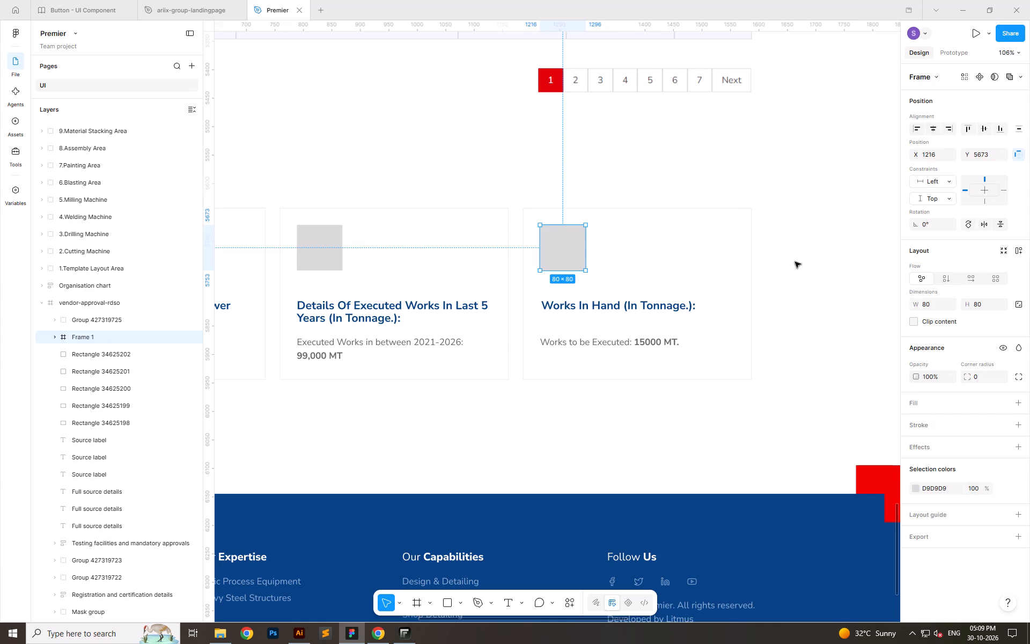
Expand the new frame in the layer list and inspect the placeholder rectangle inside it.
click(795, 262)
click(565, 246)
ctrl+scroll(561, 272, down, 5)
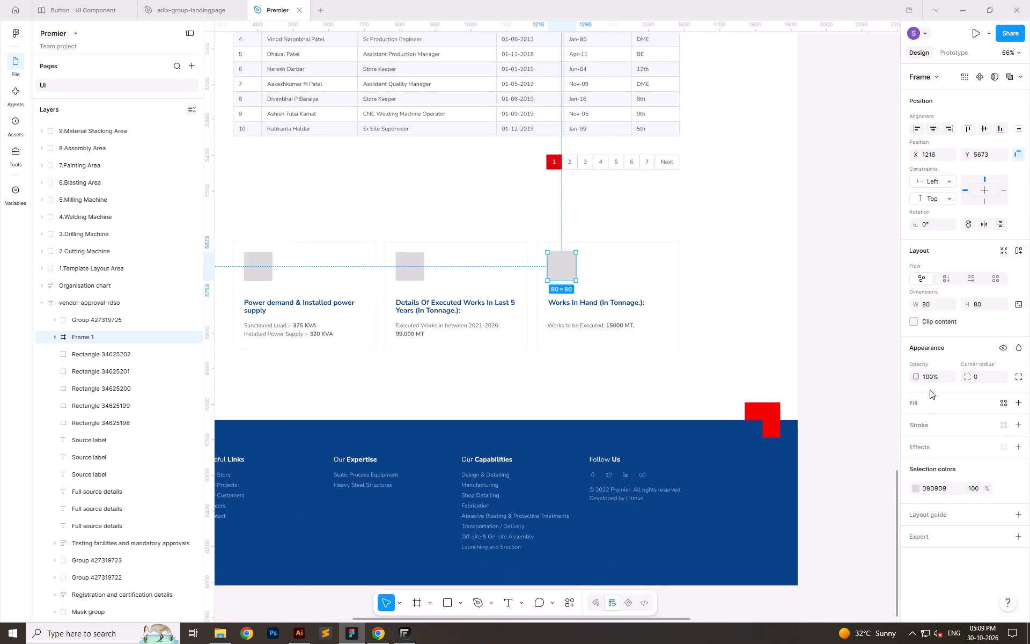
click(57, 337)
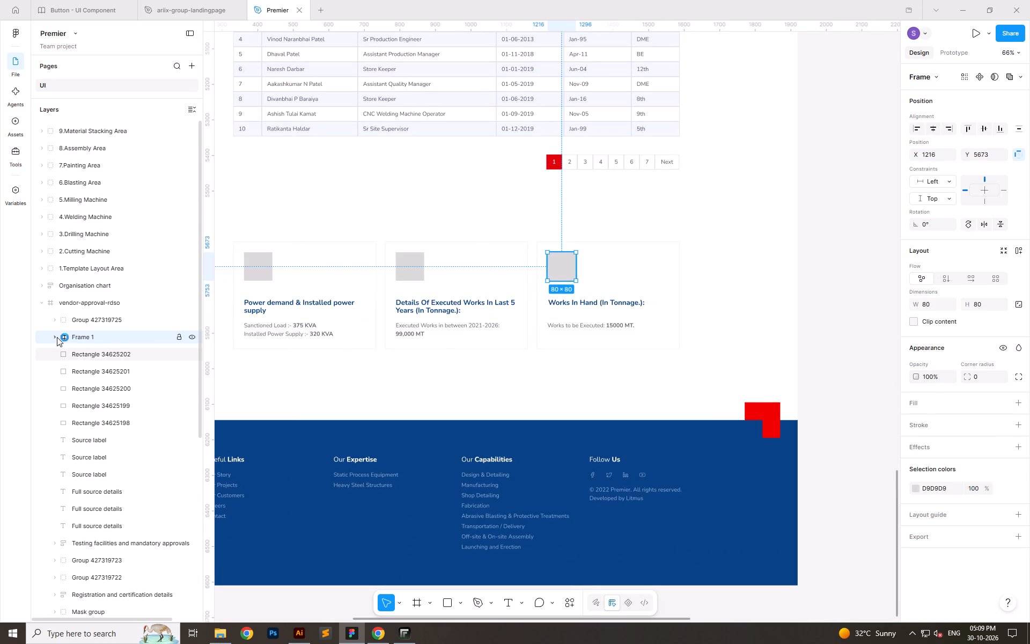
click(128, 356)
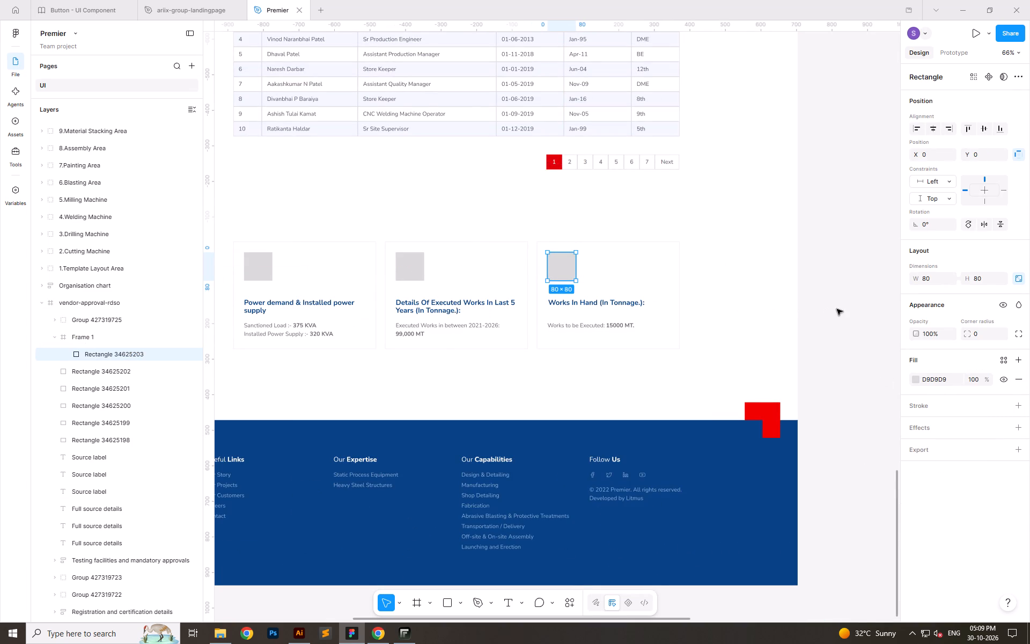
click(836, 310)
Switch to Illustrator and examine the power supply, works in hand and executed works icons in PREMIER_ICON.ai.
key(alt+Tab)
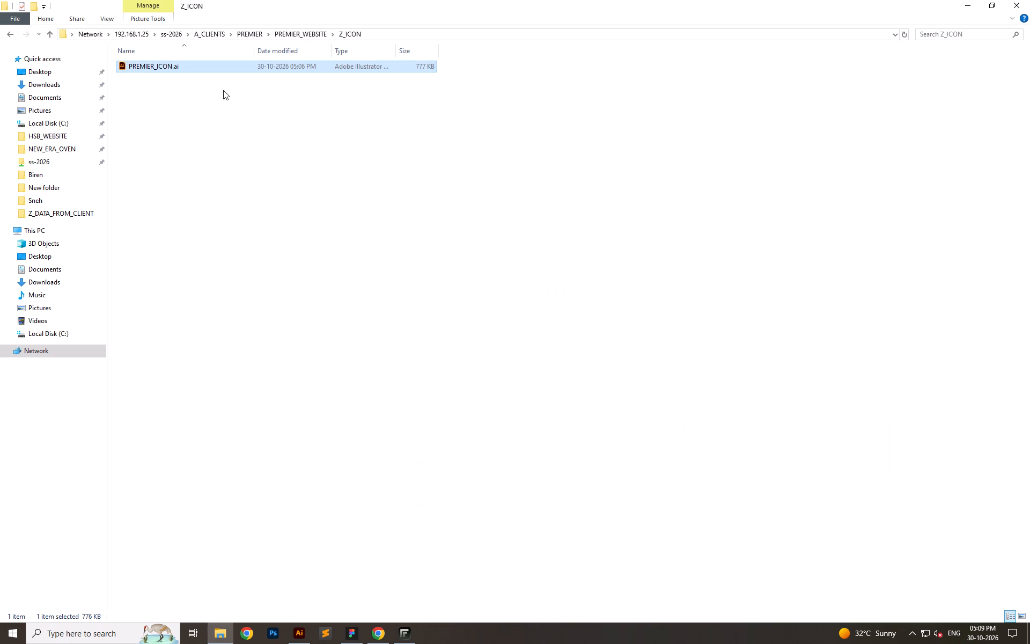
click(301, 638)
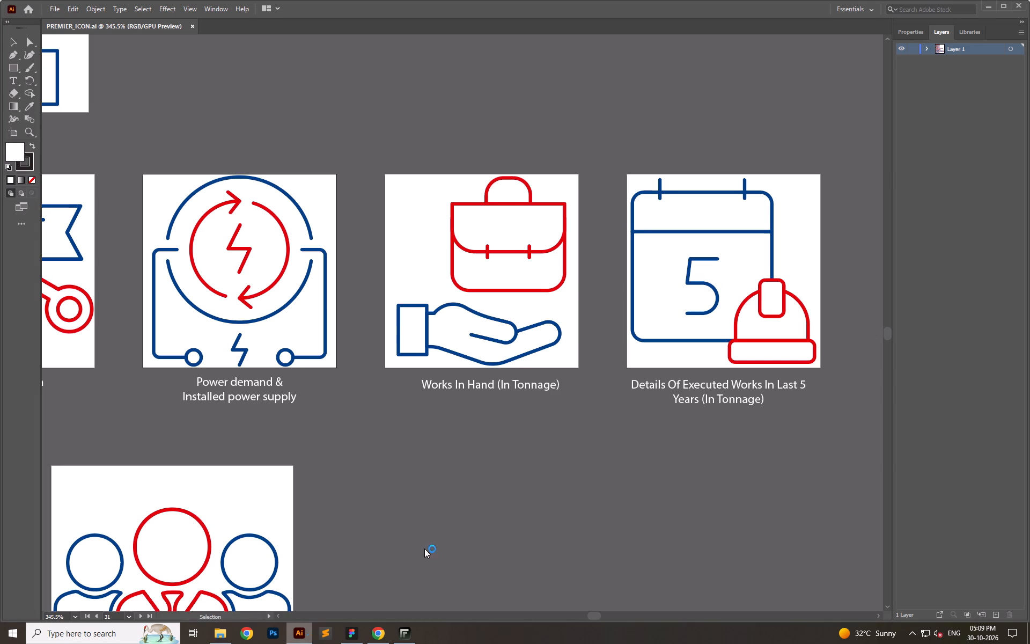
click(620, 523)
ctrl+scroll(662, 367, down, 7)
click(605, 426)
key(space)
key(space)
key(space)
key(space)
key(space)
key(space)
key(space)
key(space)
key(space)
key(space)
key(space)
key(space)
key(space)
key(space)
key(space)
key(space)
key(space)
key(space)
key(space)
key(space)
drag(410, 479, 823, 427)
ctrl+scroll(711, 331, down, 1)
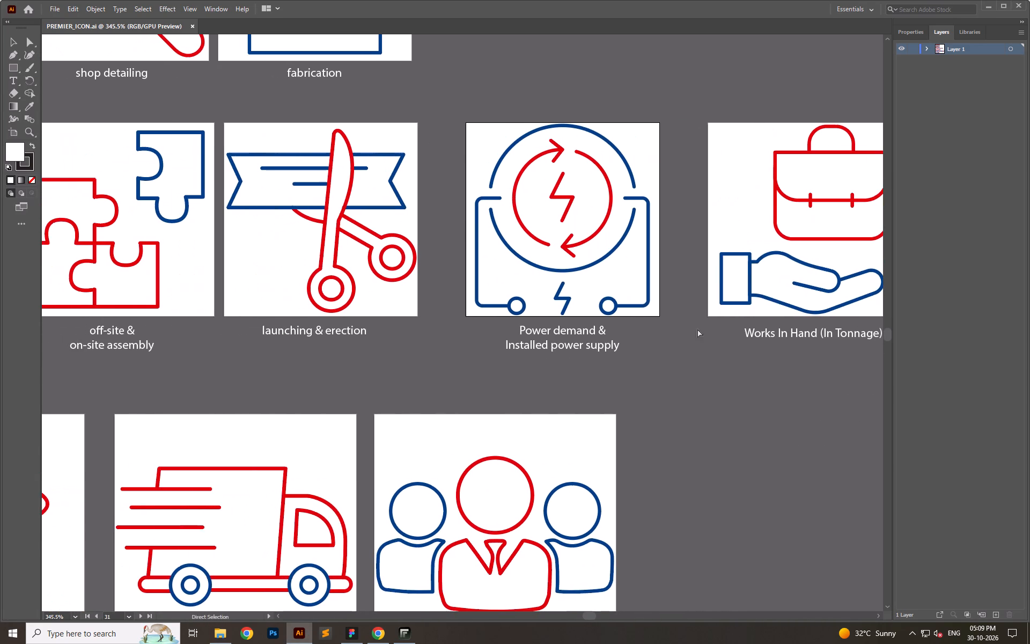
ctrl+scroll(697, 329, down, 1)
alt+scroll(612, 352, down, 3)
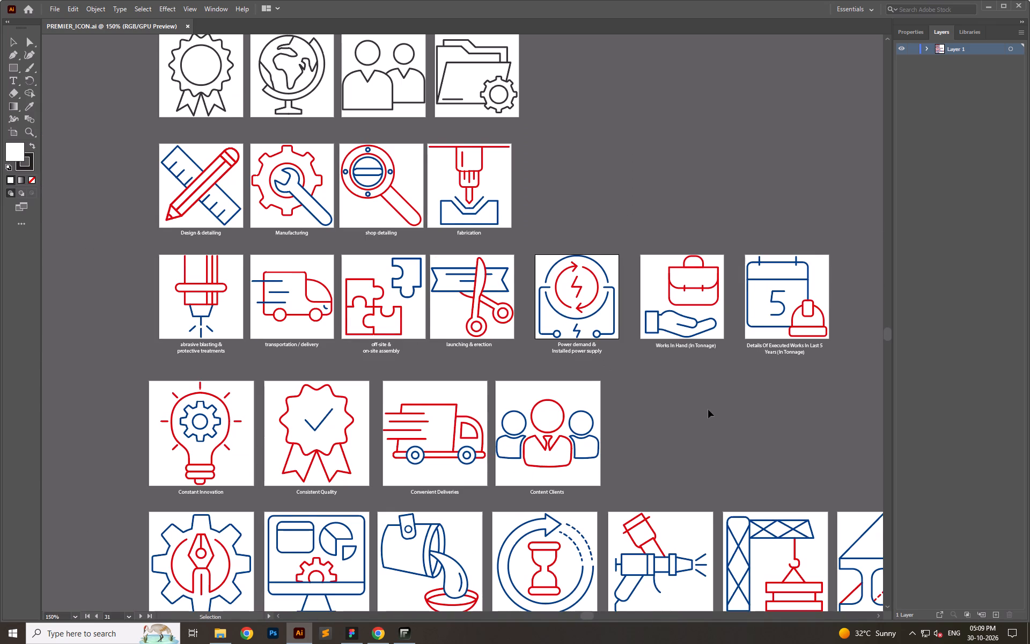
Examine the other icon rows in PREMIER_ICON.ai, from the experience and client icons down to the contact icons.
key(space)
key(space)
key(space)
key(space)
key(space)
key(space)
key(space)
key(space)
key(space)
key(space)
key(space)
key(space)
key(space)
key(space)
key(space)
key(space)
key(space)
key(space)
key(space)
key(space)
drag(708, 409, 690, 229)
key(alt+Tab)
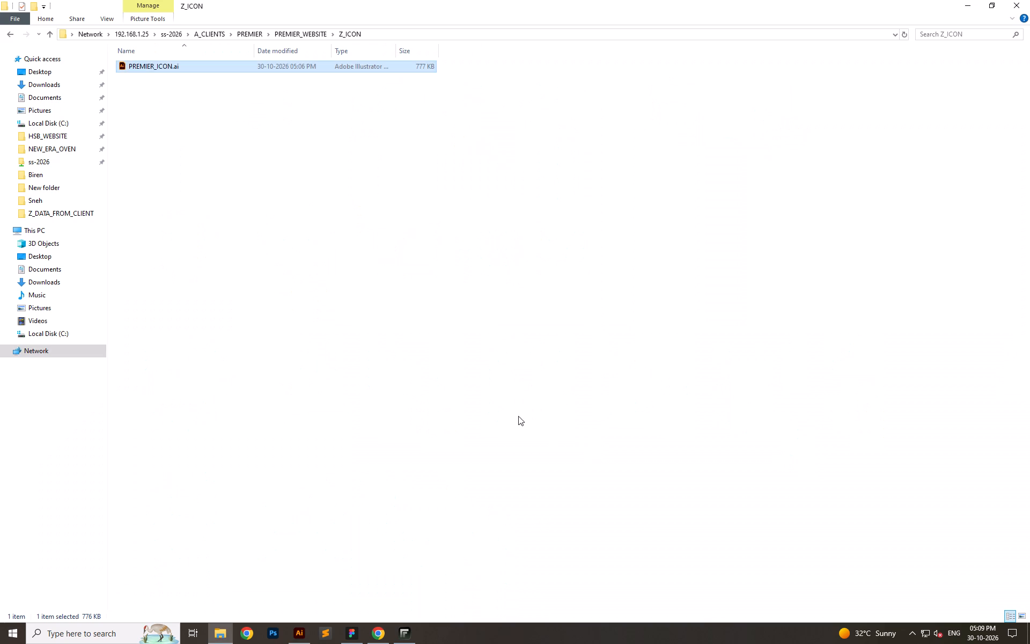
key(alt+Tab)
ctrl+scroll(531, 452, down, 3)
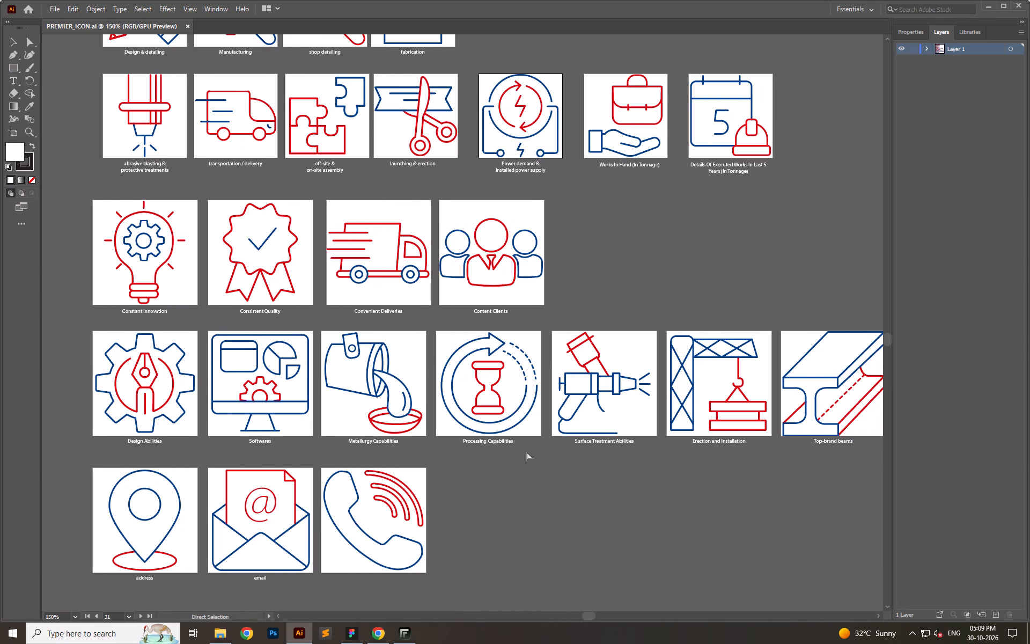
alt+scroll(335, 451, down, 4)
alt+scroll(332, 378, up, 5)
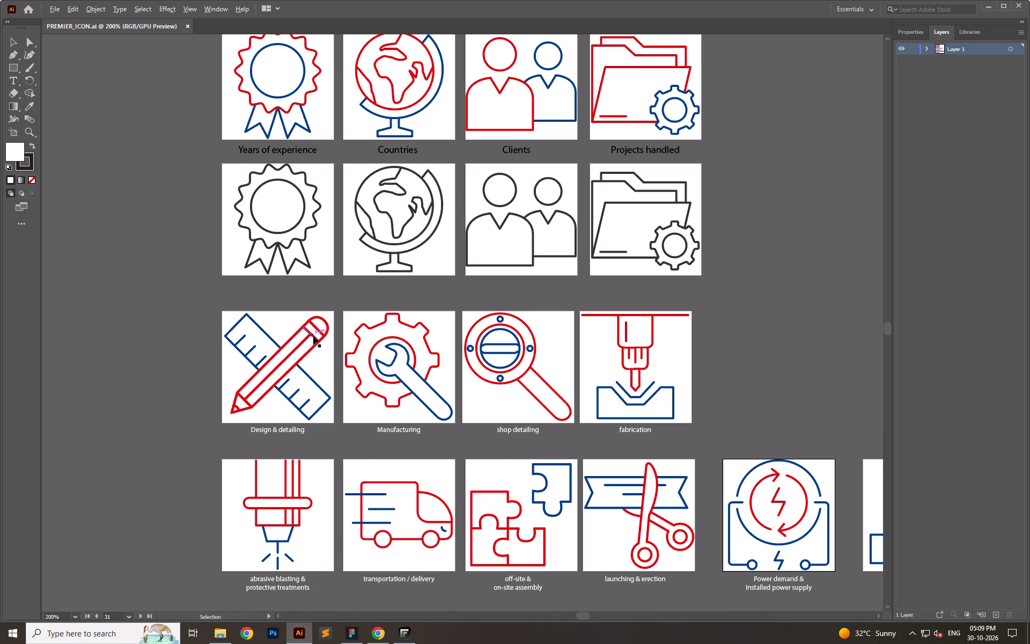
alt+scroll(356, 353, down, 1)
alt+scroll(316, 147, up, 2)
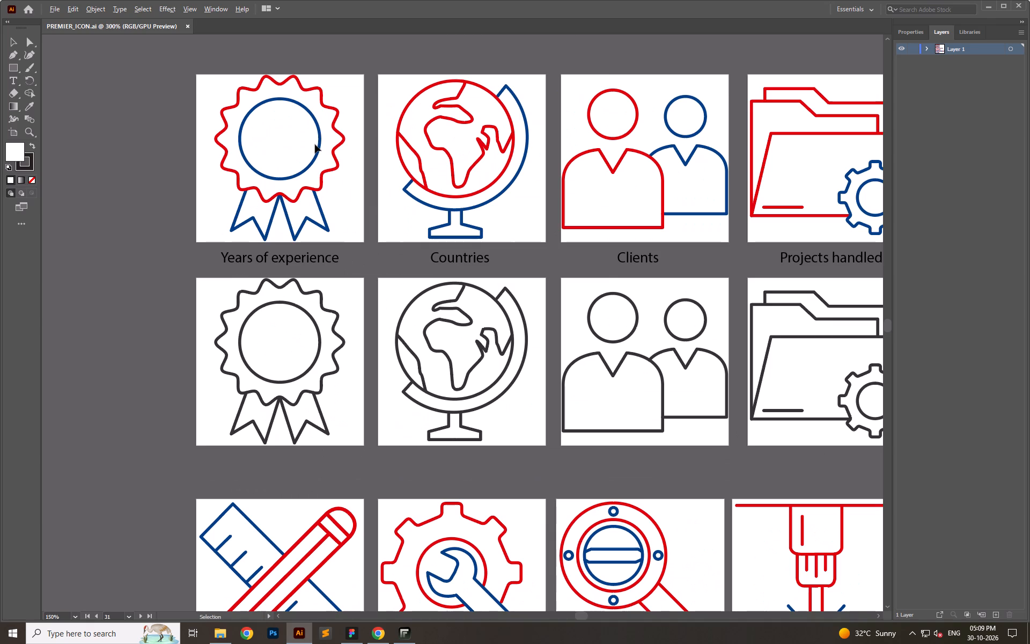
alt+scroll(330, 153, down, 2)
alt+scroll(412, 518, up, 3)
alt+scroll(308, 344, down, 1)
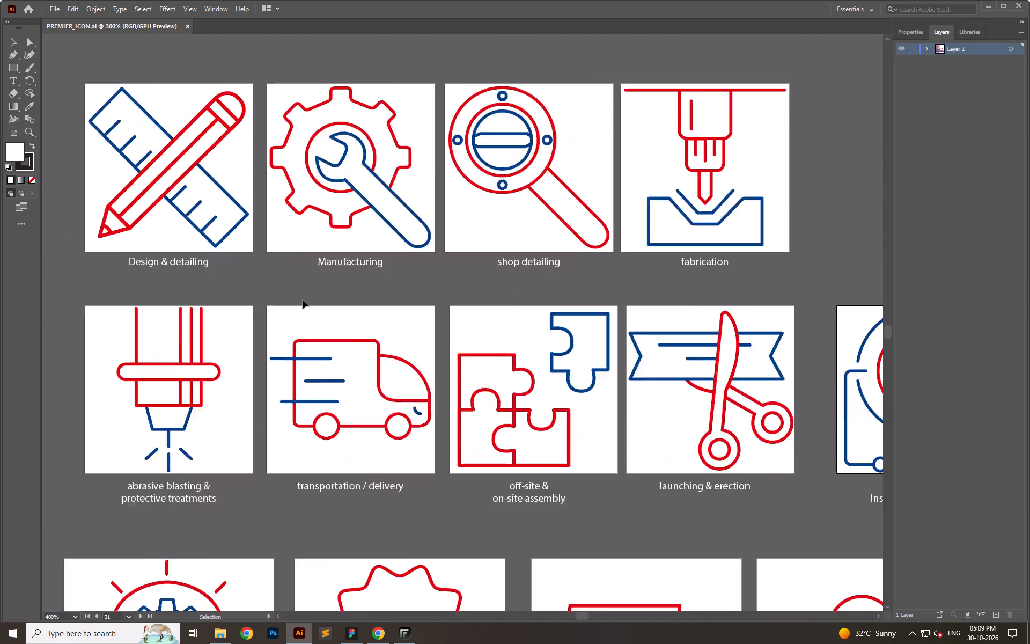
alt+scroll(303, 300, down, 2)
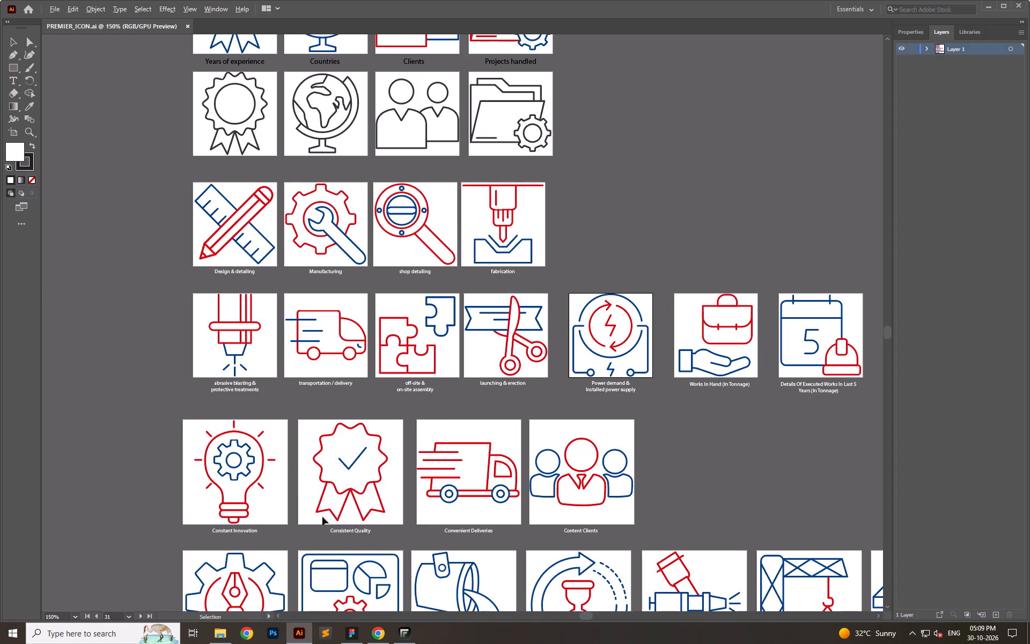
alt+scroll(269, 541, up, 1)
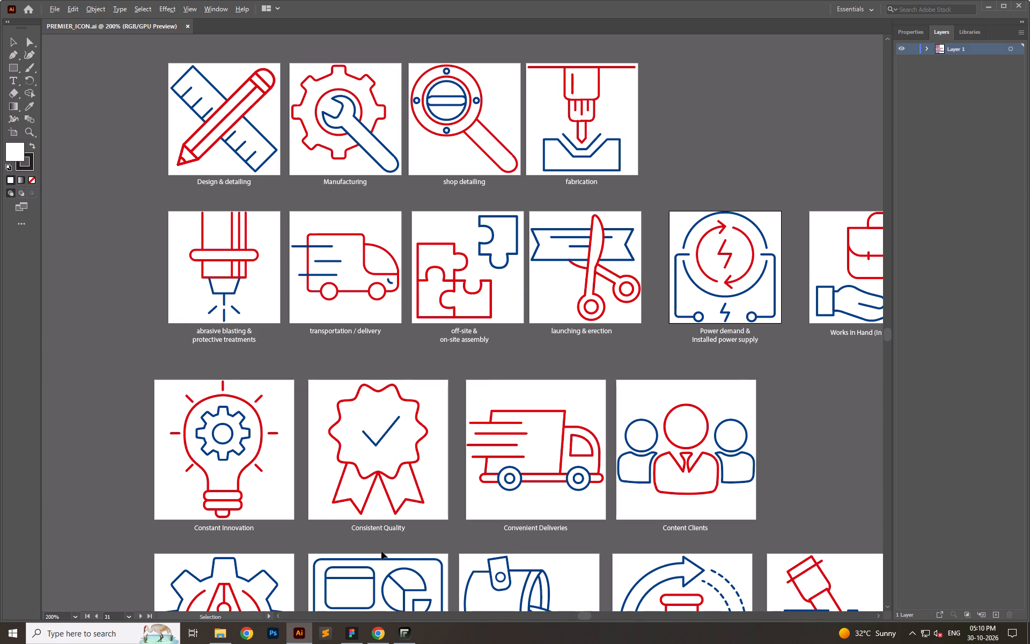
Compare the icon rows in PREMIER_ICON.ai with the three placeholder cards on the vendor approval page in Figma.
alt+scroll(368, 402, down, 5)
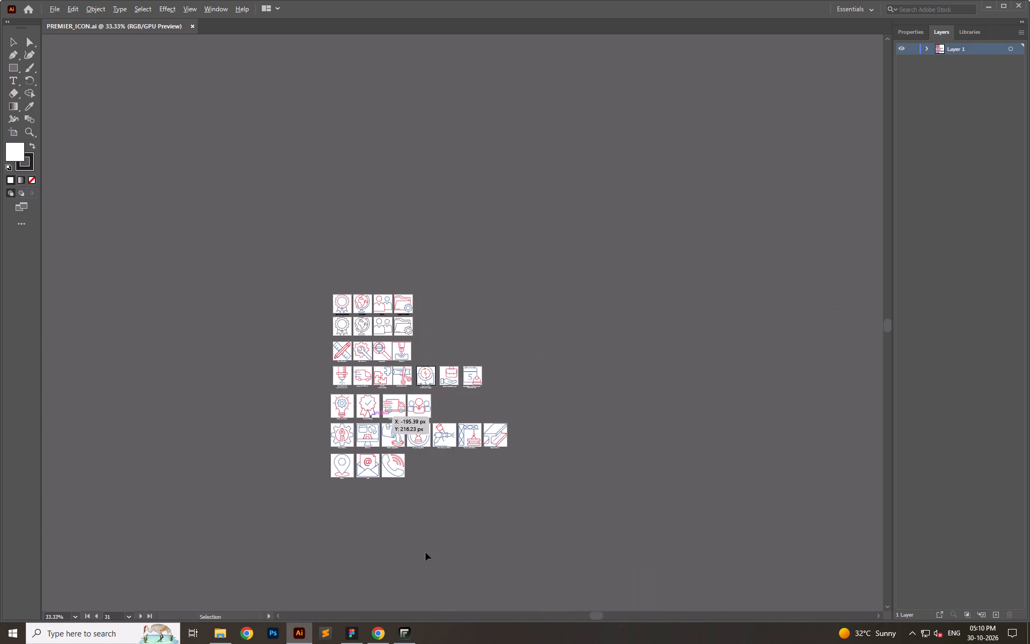
alt+scroll(344, 471, up, 4)
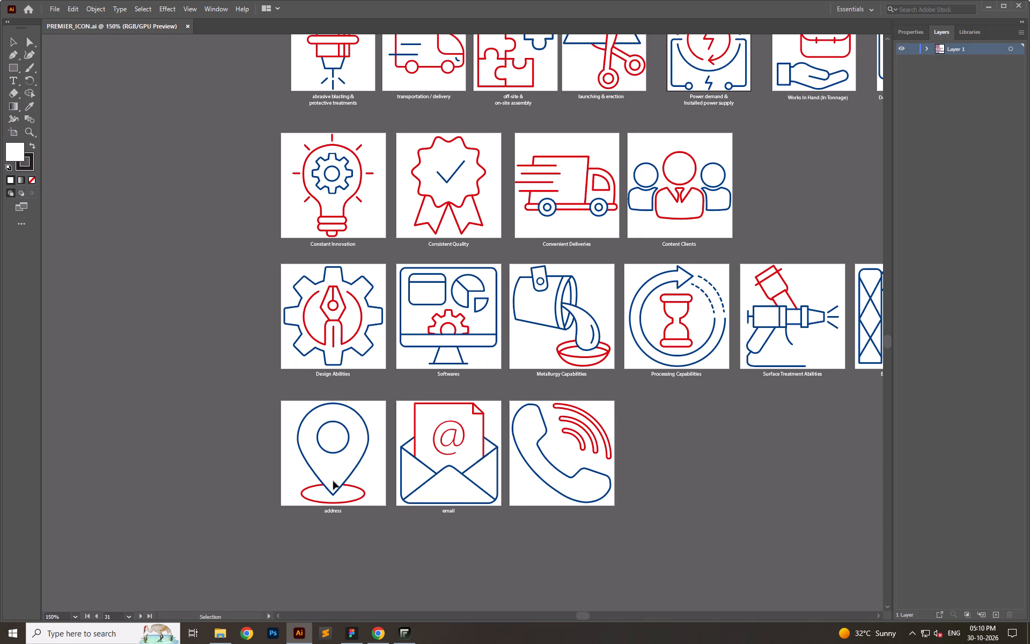
alt+scroll(325, 486, down, 2)
alt+scroll(378, 395, up, 1)
key(alt+Tab)
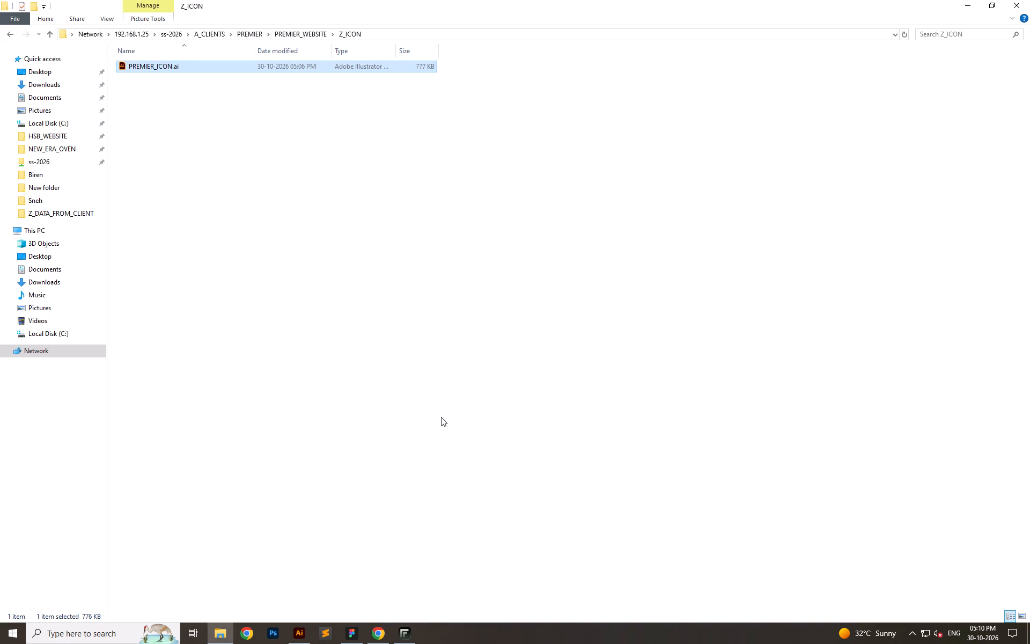
key(alt+Tab)
key(alt+Tab)
key(alt+Tab)
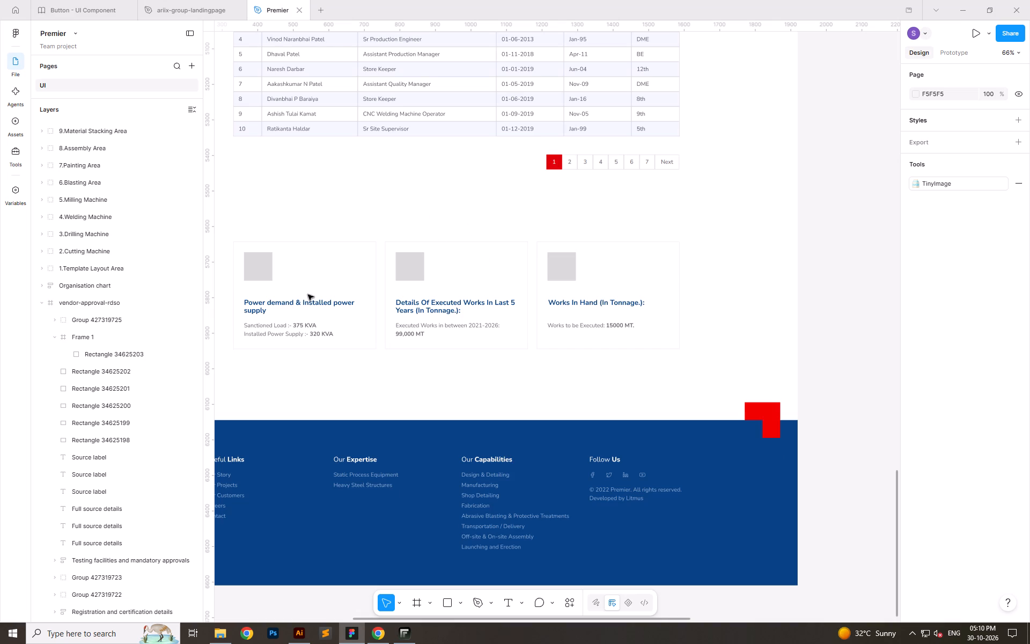
key(alt+Tab)
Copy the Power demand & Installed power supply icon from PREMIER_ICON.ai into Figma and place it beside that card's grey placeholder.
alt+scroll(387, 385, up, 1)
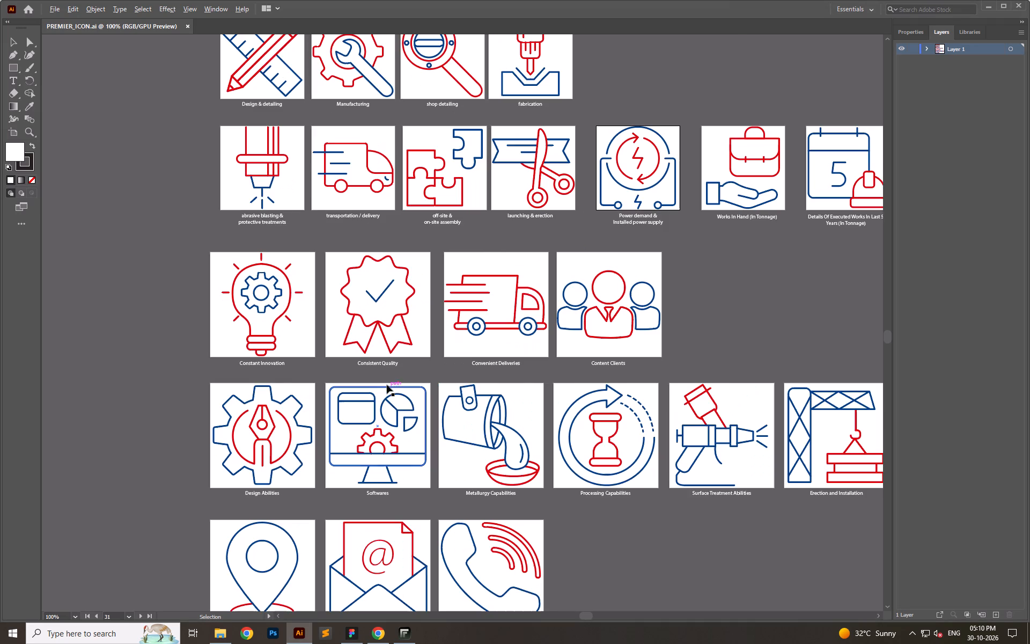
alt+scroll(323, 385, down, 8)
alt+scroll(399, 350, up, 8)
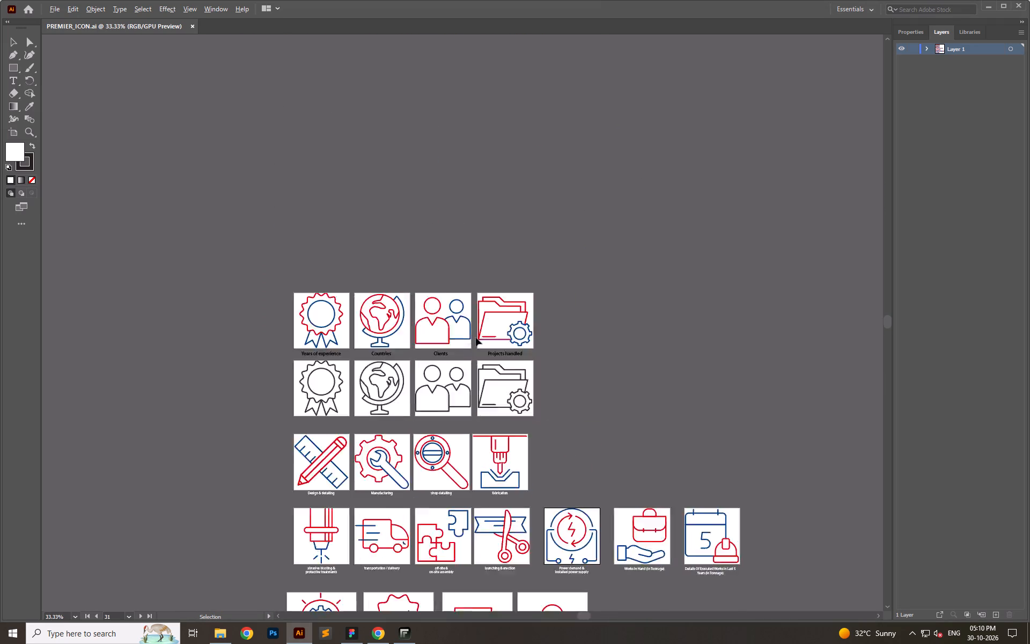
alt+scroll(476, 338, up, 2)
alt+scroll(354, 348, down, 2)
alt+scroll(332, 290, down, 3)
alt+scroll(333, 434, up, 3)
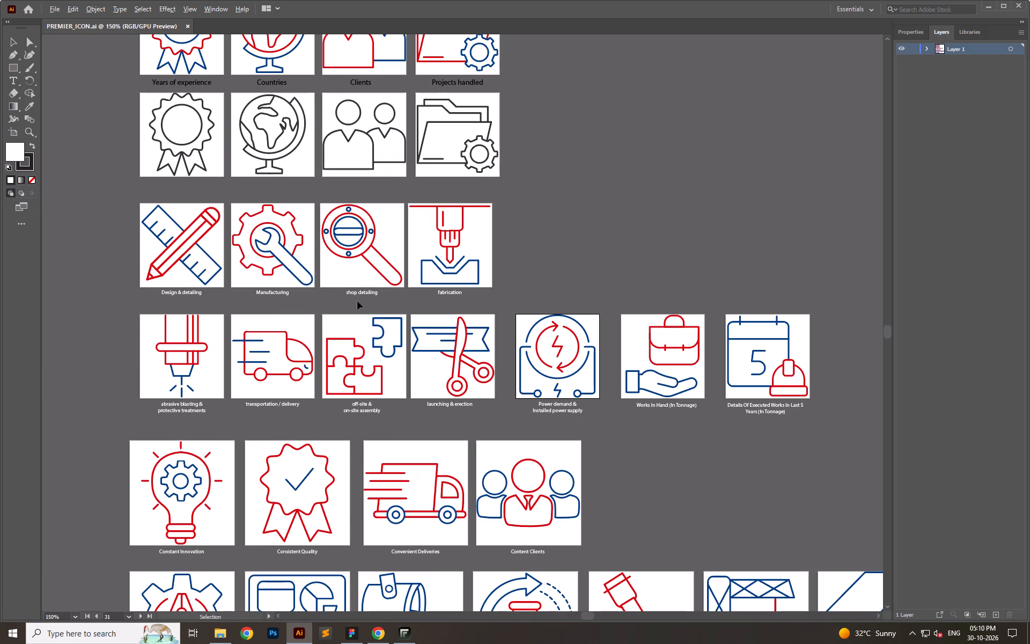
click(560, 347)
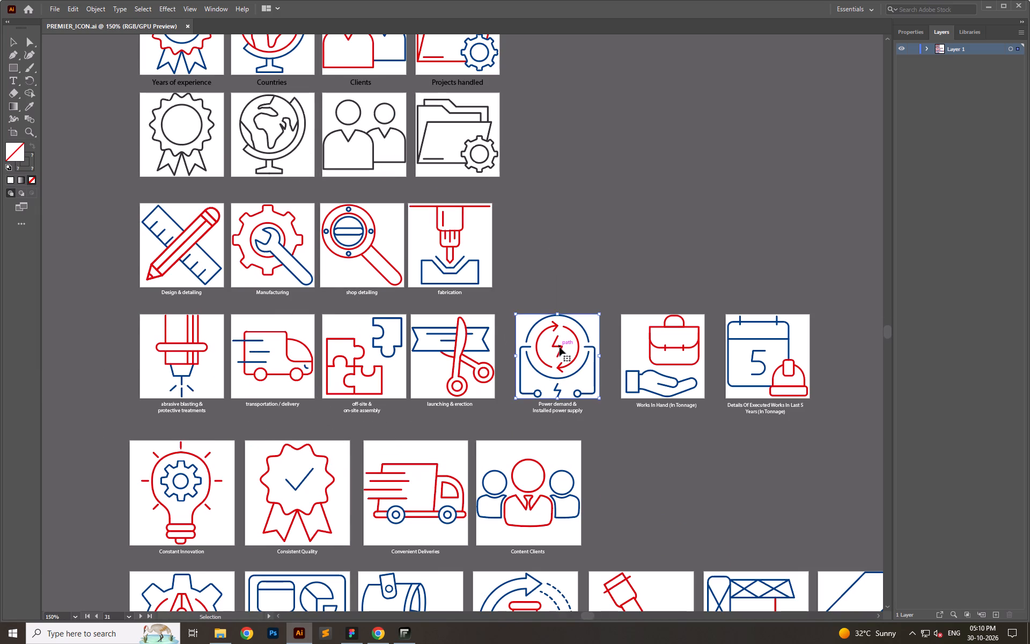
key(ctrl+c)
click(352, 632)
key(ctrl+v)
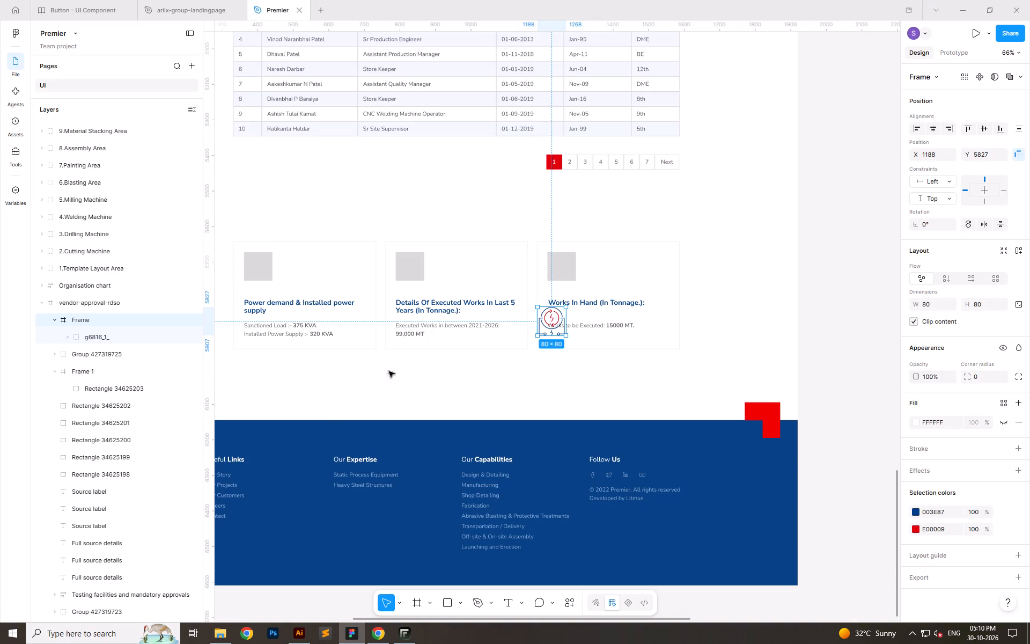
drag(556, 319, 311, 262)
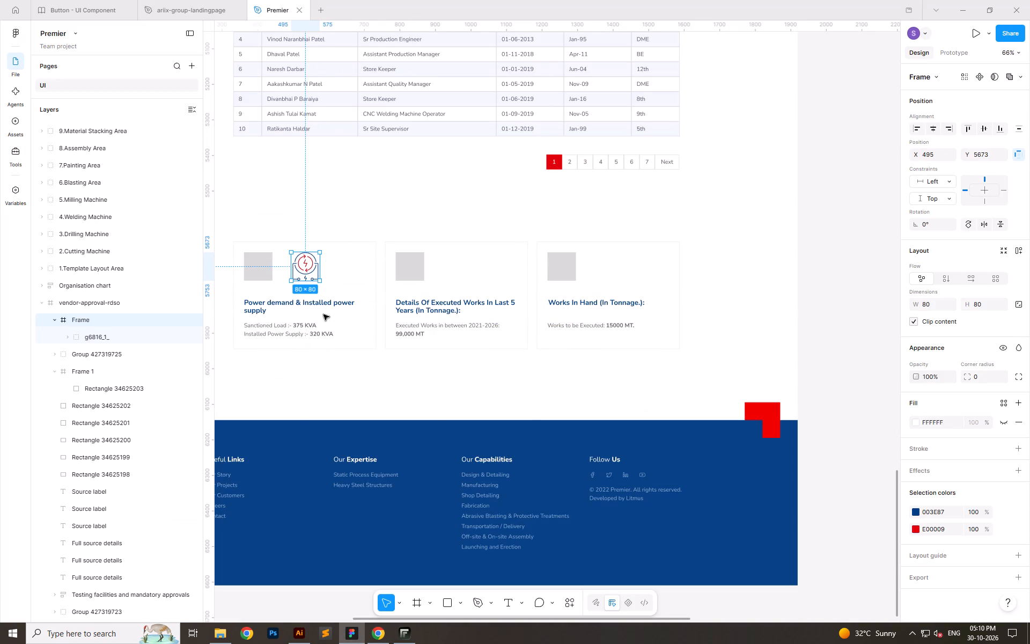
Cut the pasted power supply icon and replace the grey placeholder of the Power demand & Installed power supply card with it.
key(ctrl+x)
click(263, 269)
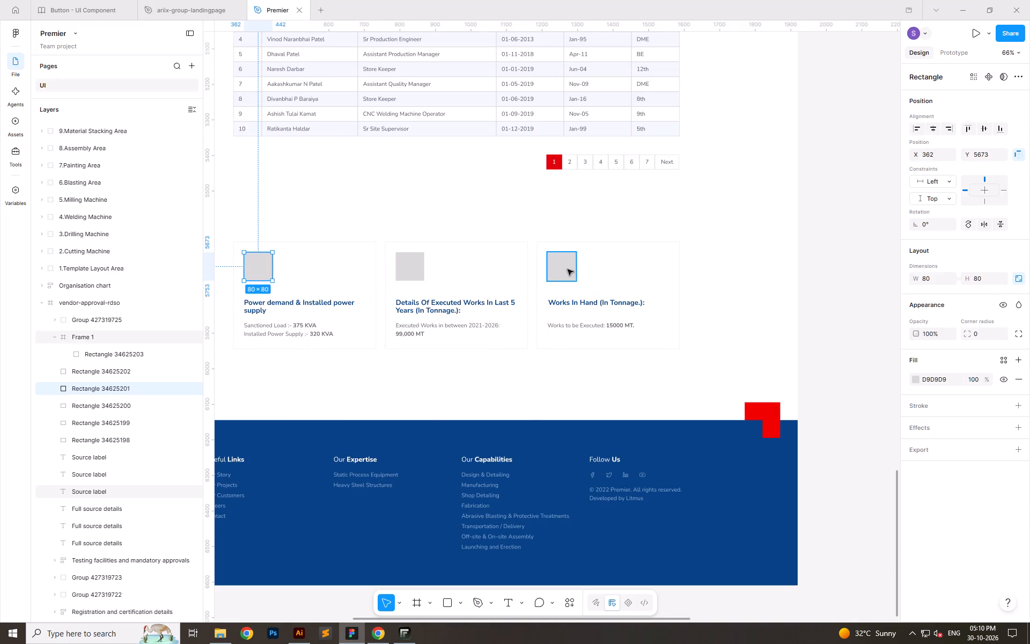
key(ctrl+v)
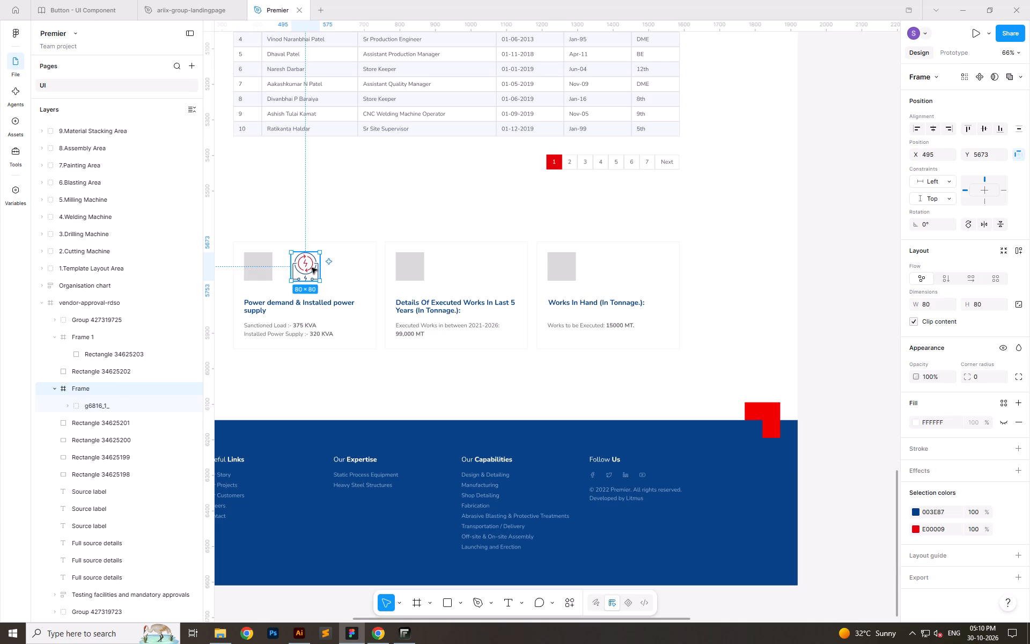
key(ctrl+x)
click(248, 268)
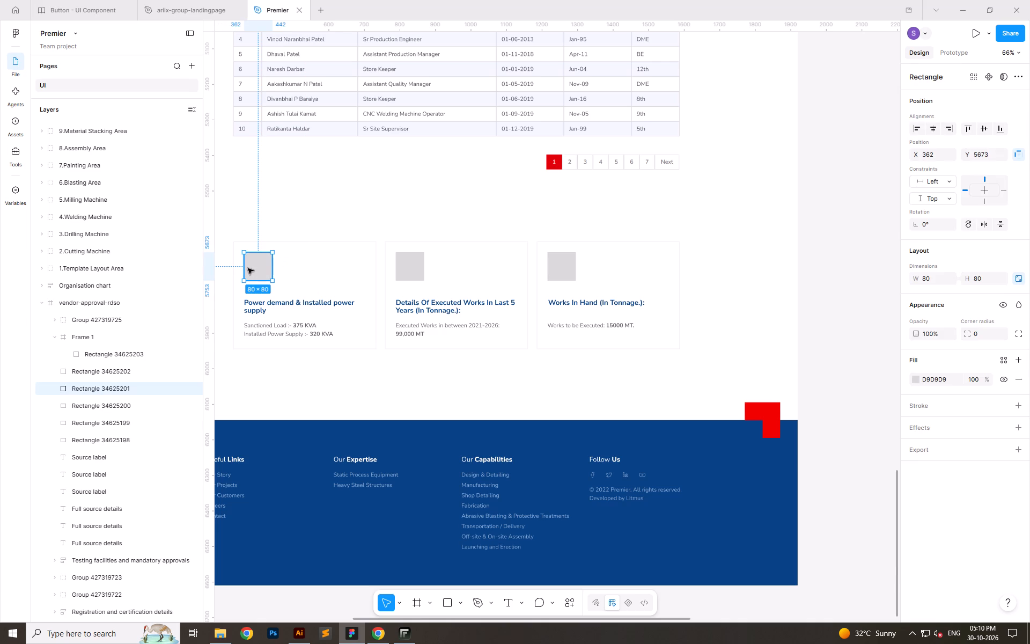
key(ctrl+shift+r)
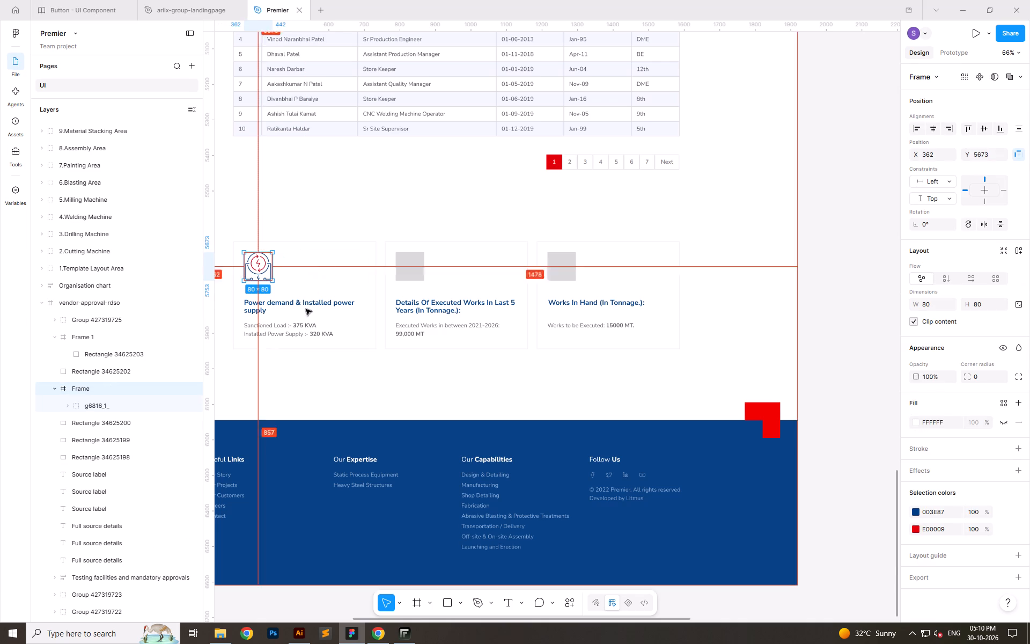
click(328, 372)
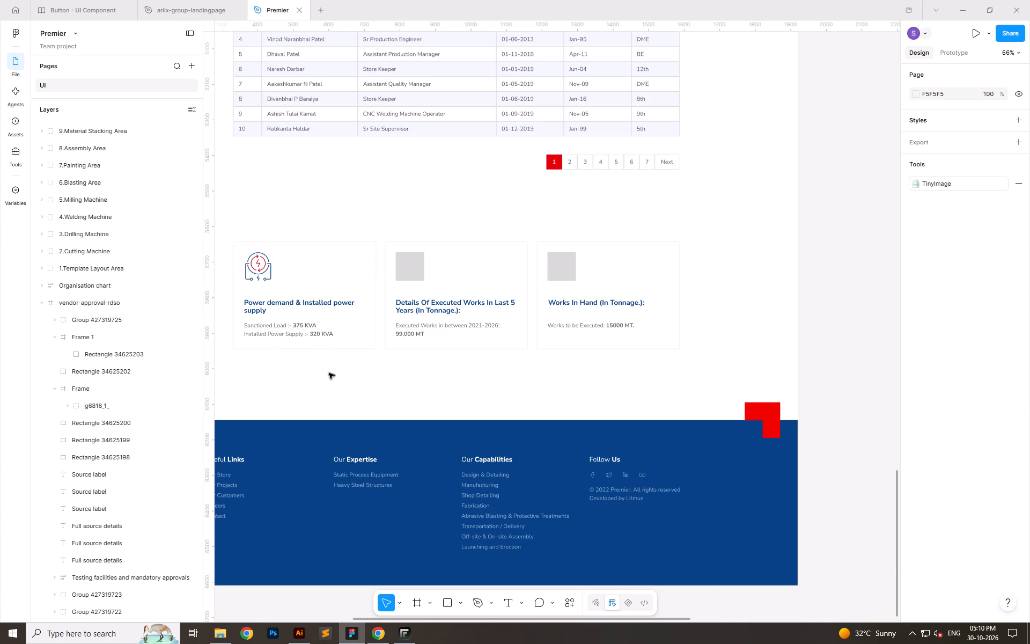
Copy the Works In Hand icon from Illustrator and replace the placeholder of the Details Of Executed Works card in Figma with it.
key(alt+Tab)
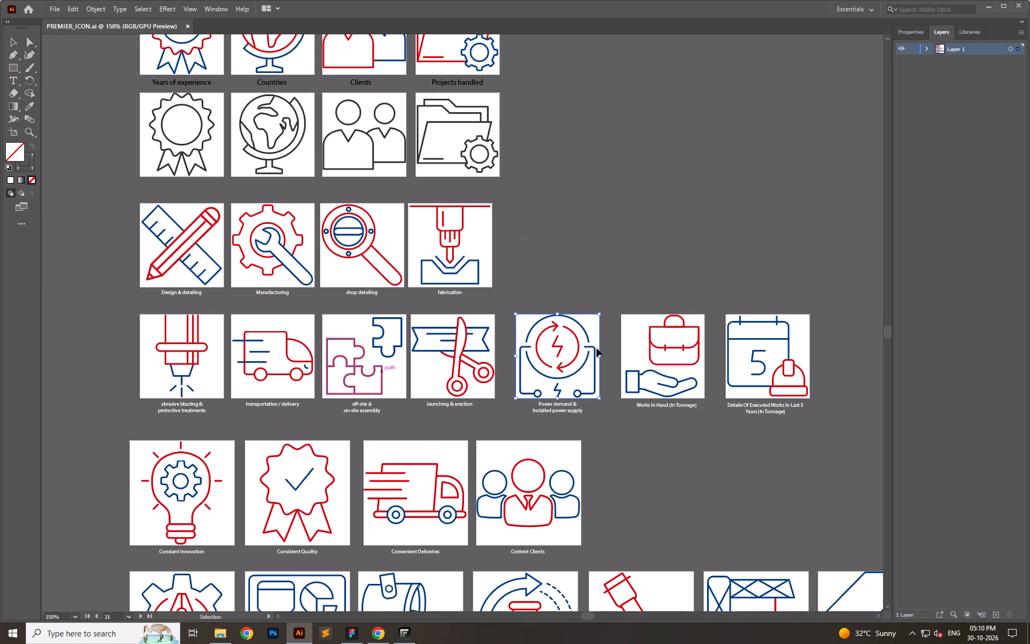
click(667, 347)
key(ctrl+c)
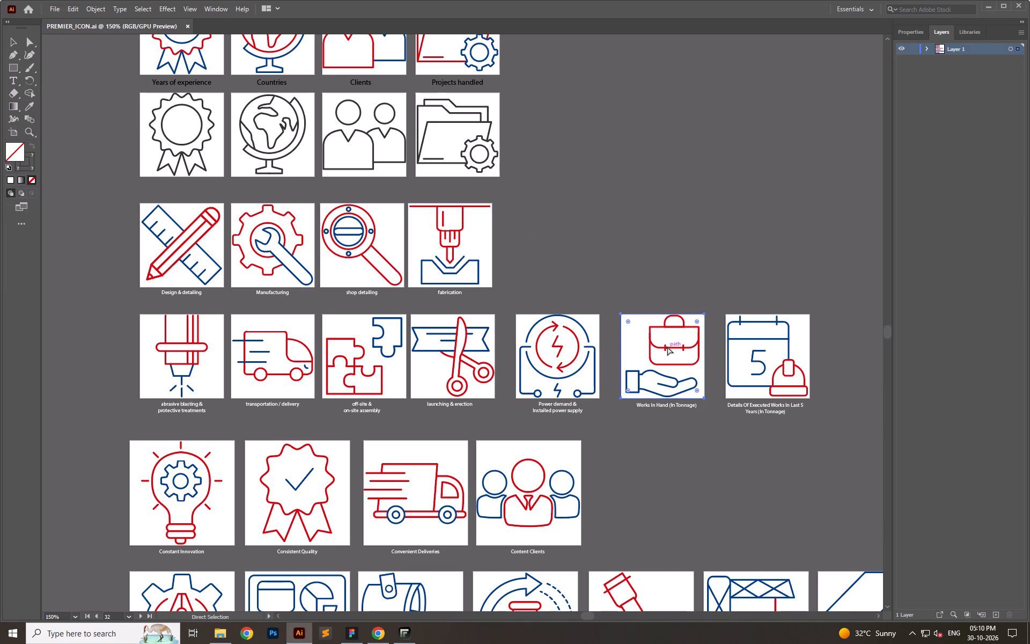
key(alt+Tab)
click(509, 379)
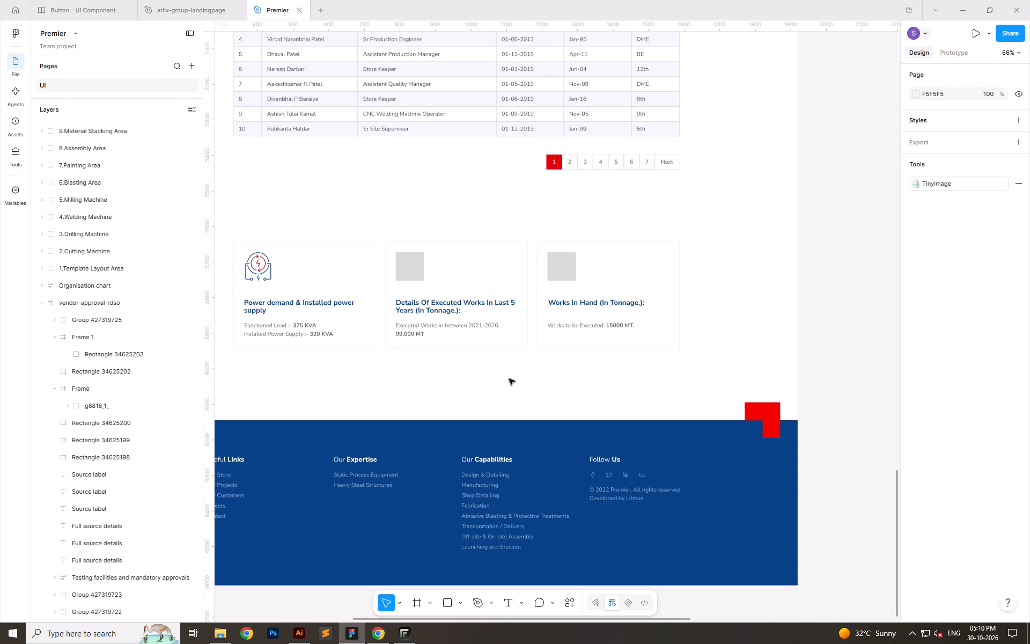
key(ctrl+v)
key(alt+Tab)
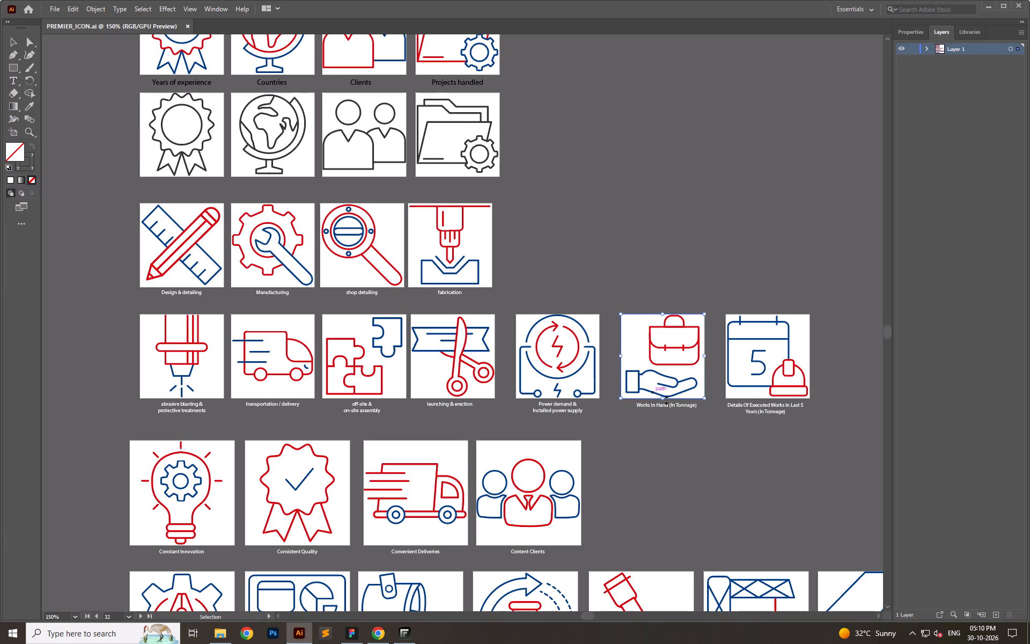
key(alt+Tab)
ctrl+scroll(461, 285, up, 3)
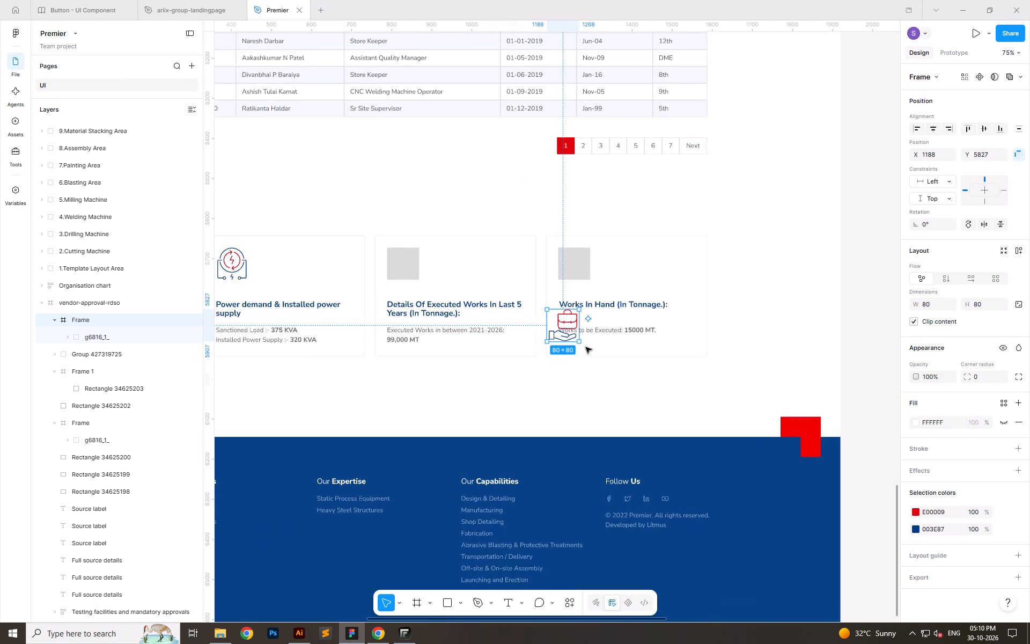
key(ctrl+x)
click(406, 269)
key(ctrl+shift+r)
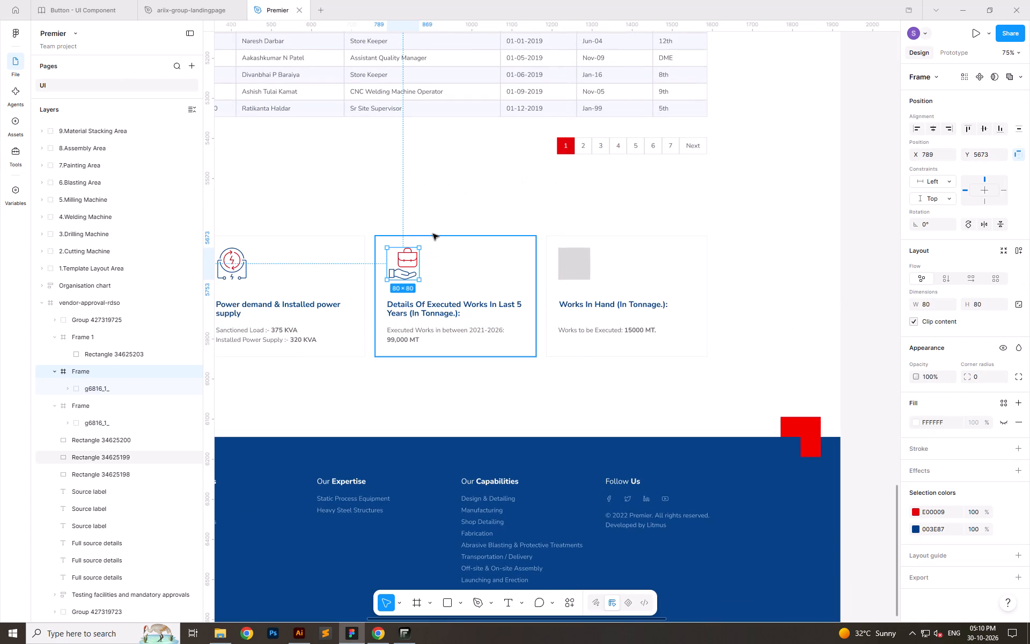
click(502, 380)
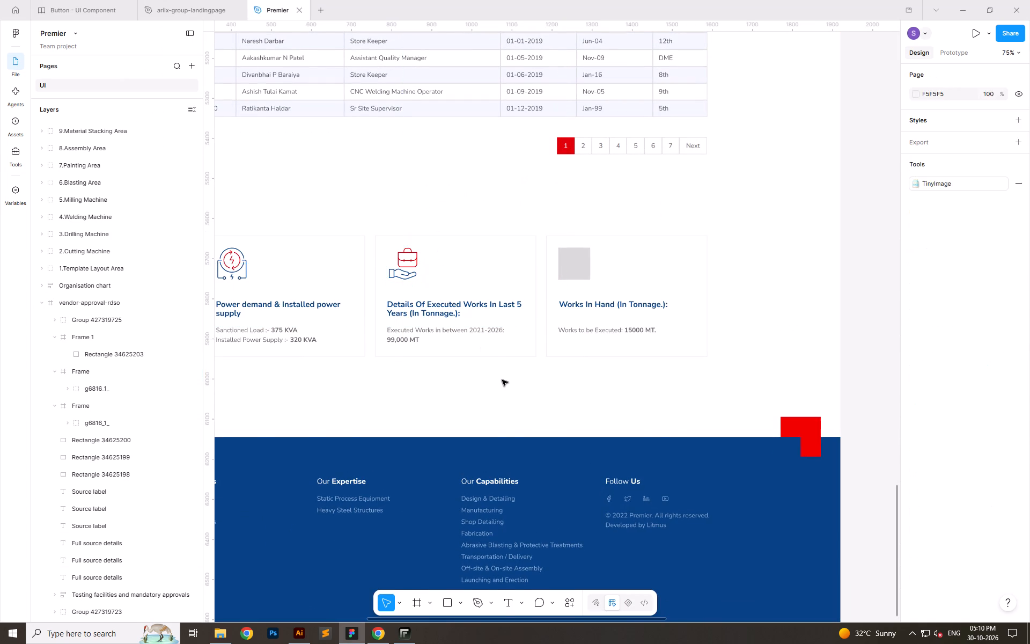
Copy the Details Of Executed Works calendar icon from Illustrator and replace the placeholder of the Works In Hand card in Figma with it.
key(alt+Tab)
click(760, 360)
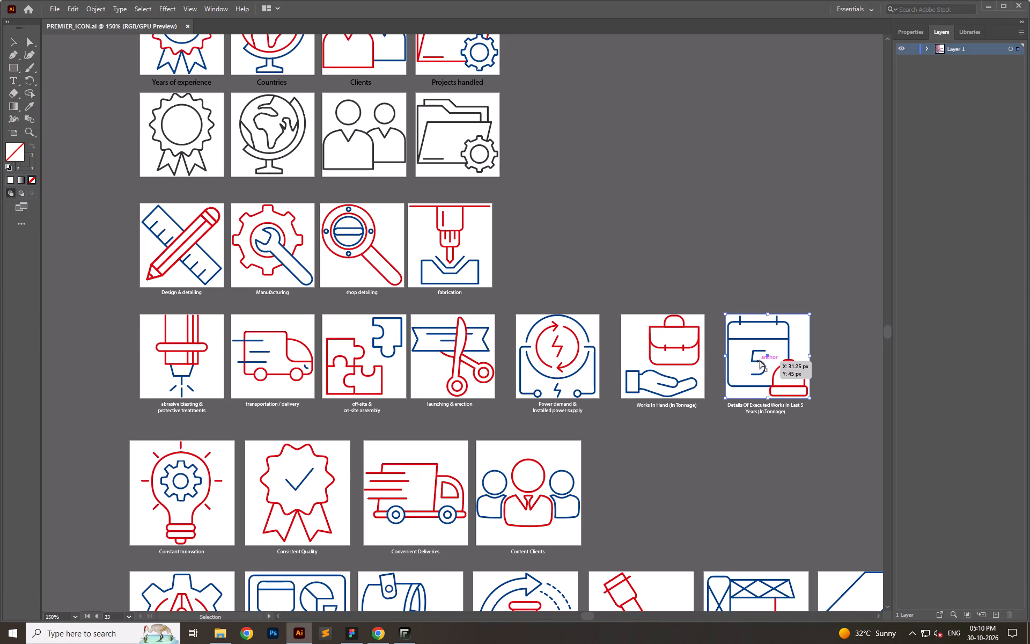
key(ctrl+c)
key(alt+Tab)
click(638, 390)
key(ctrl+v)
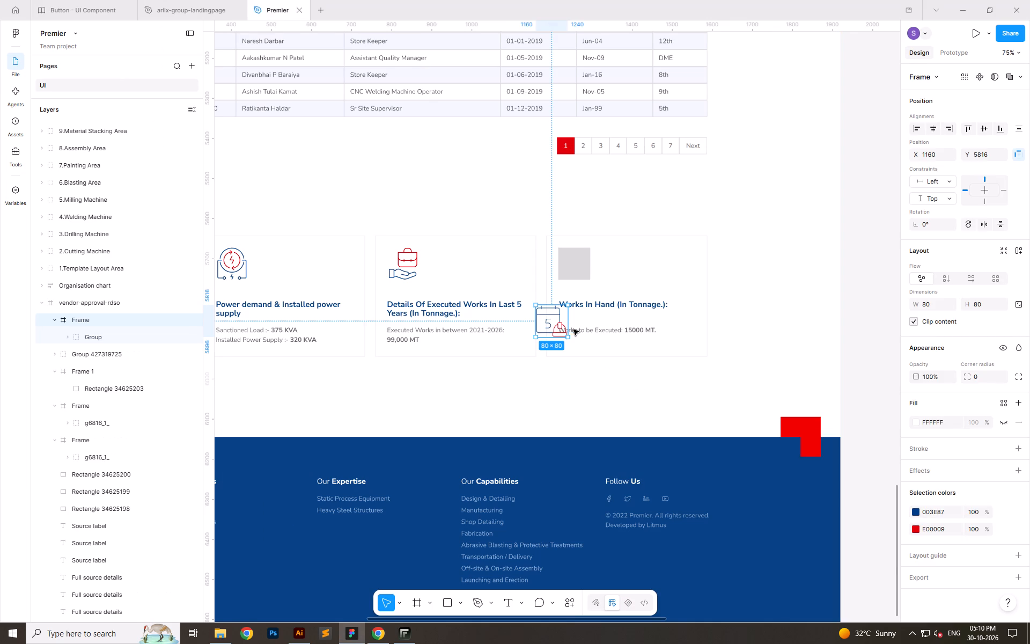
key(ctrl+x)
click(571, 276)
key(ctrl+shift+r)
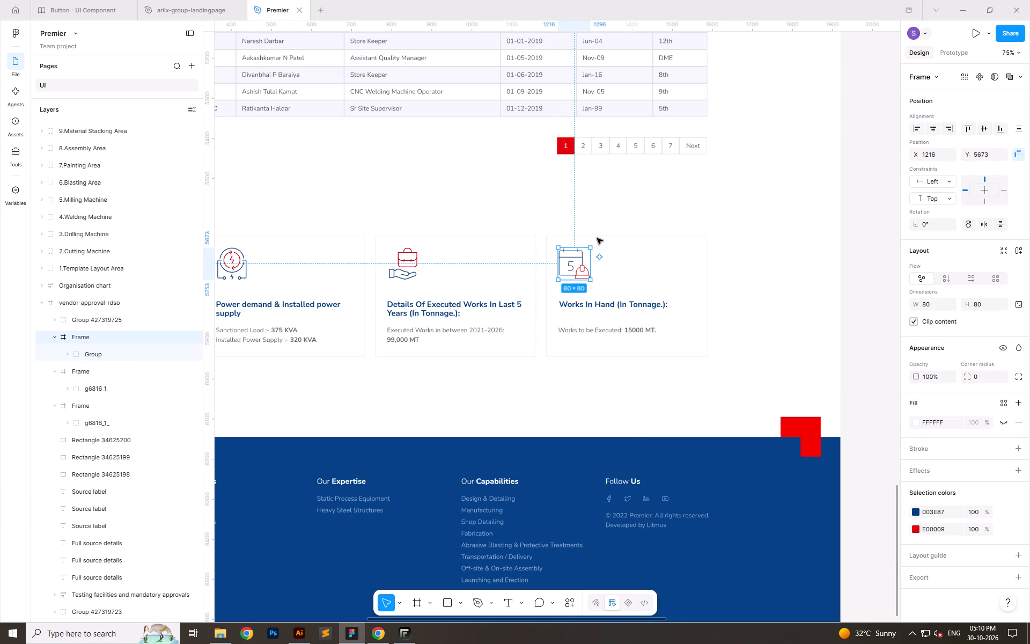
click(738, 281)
Inspect the icon frames placed for the three cards one by one.
click(569, 266)
click(401, 258)
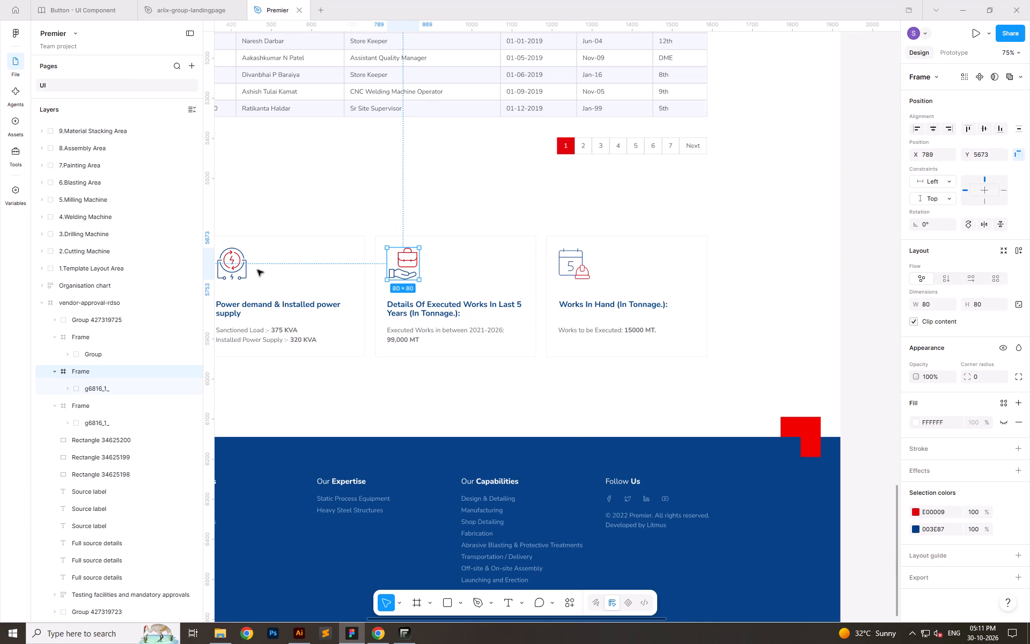
click(243, 270)
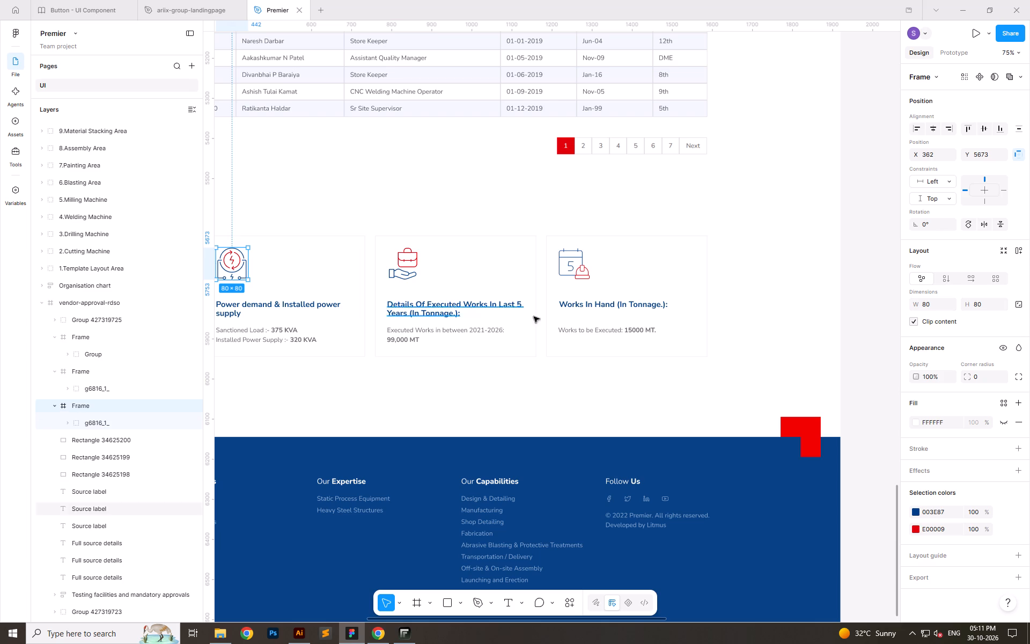
ctrl+scroll(578, 299, down, 8)
click(796, 301)
ctrl+scroll(489, 260, up, 3)
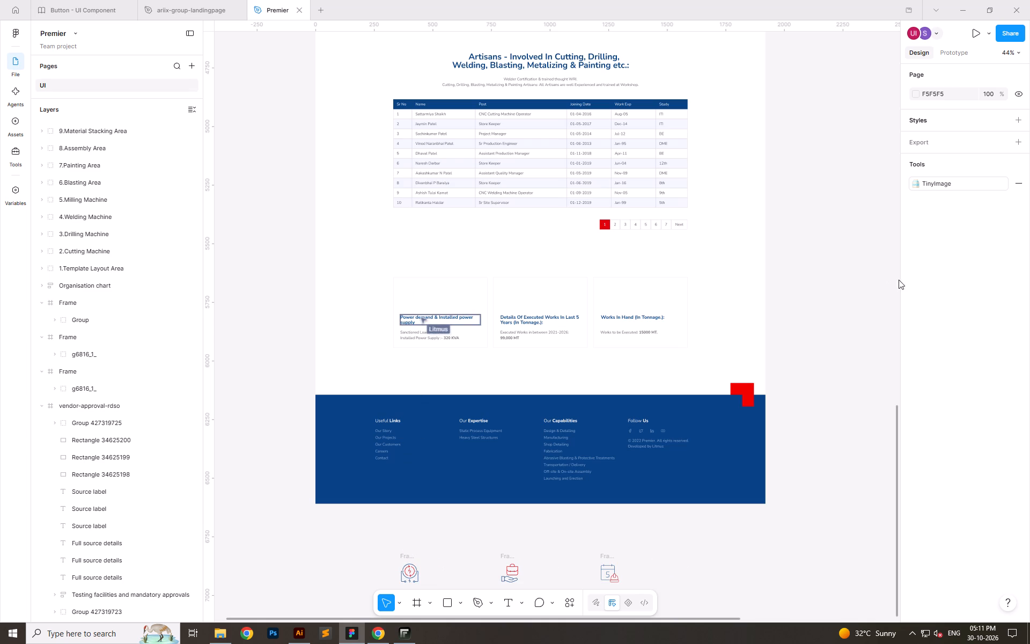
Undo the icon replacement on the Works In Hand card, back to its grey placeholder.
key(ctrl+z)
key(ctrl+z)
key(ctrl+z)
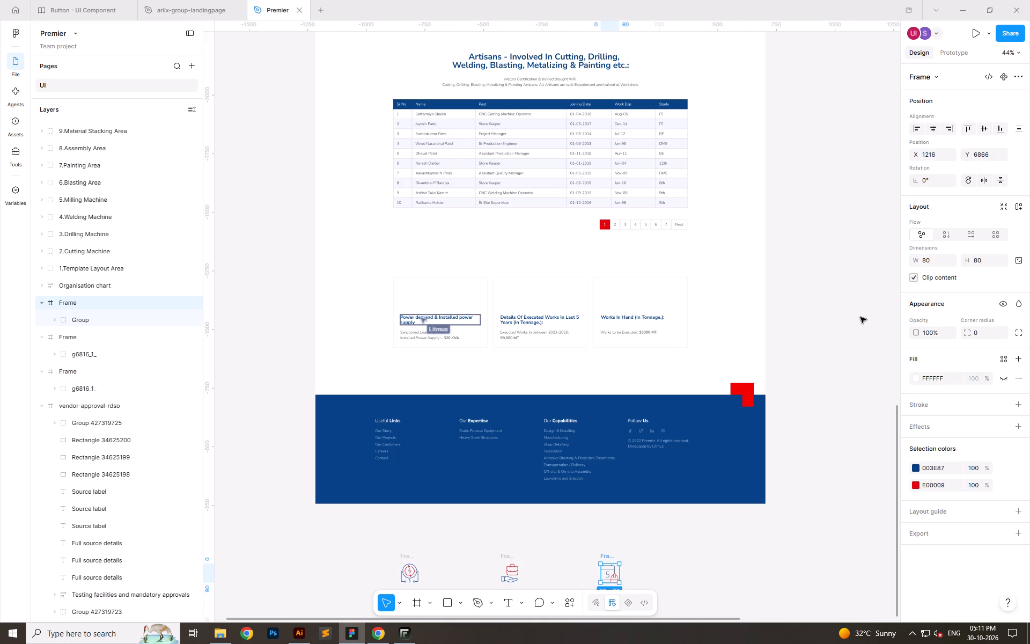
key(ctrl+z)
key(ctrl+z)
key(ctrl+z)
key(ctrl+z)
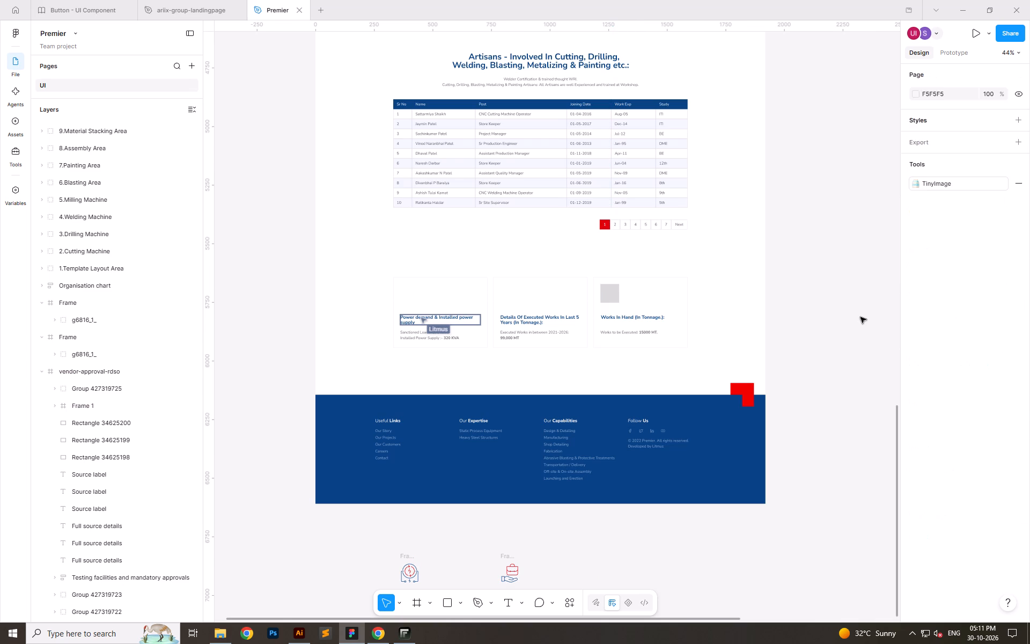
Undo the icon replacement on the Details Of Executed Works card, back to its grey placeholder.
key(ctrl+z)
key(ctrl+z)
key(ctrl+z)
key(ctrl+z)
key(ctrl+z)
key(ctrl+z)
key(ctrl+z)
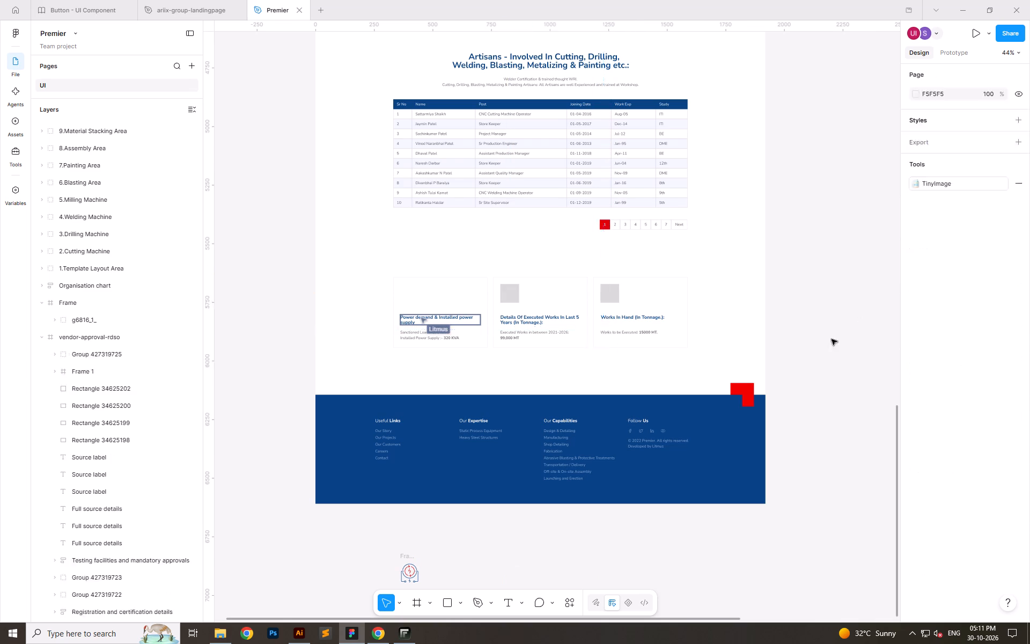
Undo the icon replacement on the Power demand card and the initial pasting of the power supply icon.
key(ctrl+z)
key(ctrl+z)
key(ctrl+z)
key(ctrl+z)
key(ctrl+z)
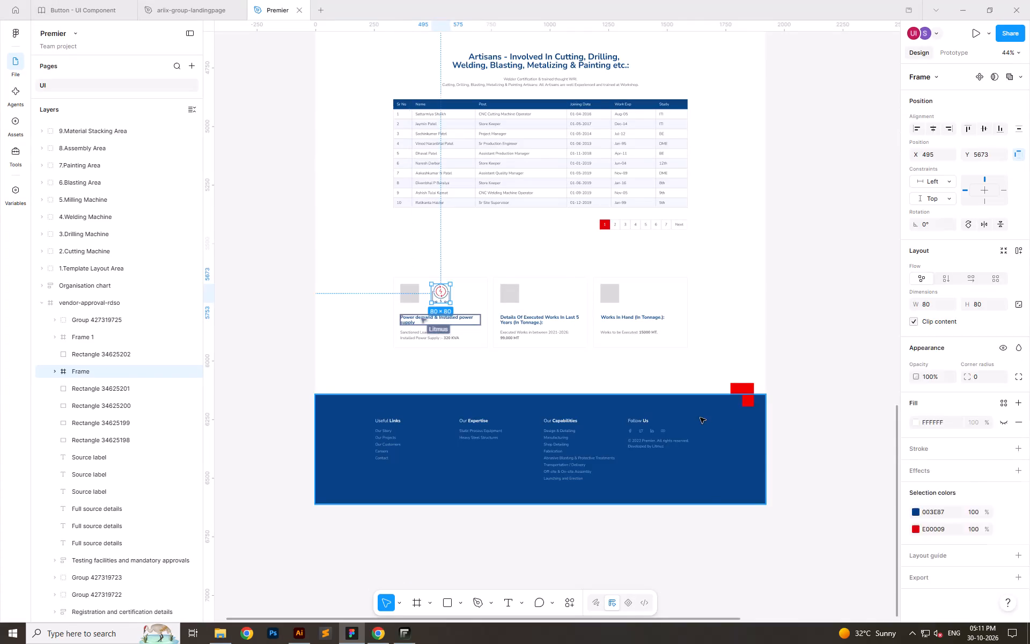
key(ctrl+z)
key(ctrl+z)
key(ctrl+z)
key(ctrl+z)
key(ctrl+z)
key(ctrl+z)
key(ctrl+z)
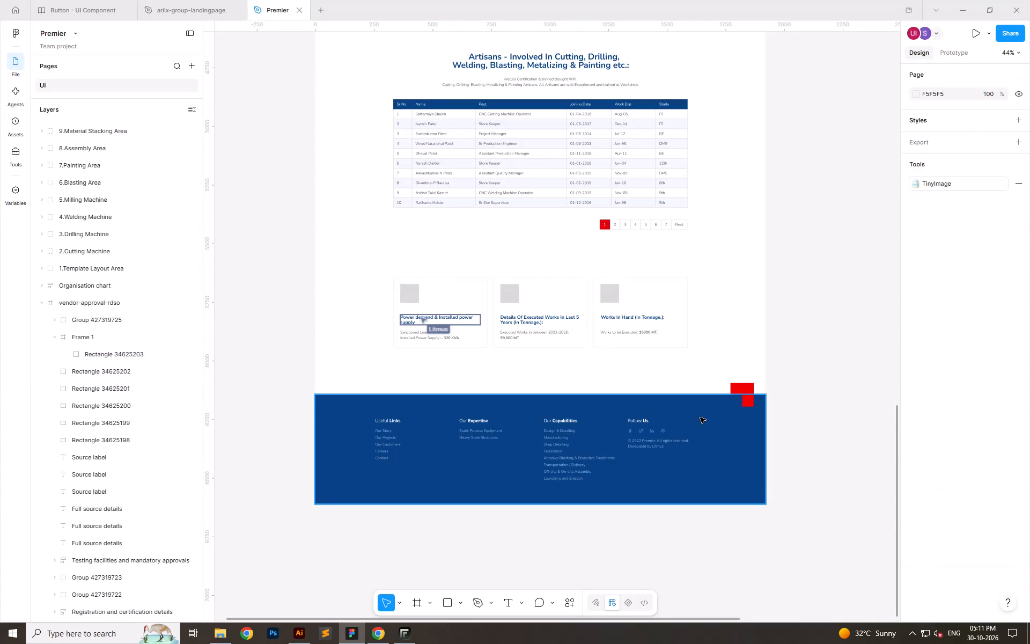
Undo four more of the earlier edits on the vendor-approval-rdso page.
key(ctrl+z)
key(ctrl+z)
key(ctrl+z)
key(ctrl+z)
Redo the undone edits through removing the Power demand card's grey placeholder and placing an 80 × 80 icon frame over the Works In Hand card.
key(ctrl+shift+z)
key(ctrl+shift+z)
key(ctrl+shift+z)
key(ctrl+shift+z)
key(ctrl+shift+z)
key(ctrl+shift+z)
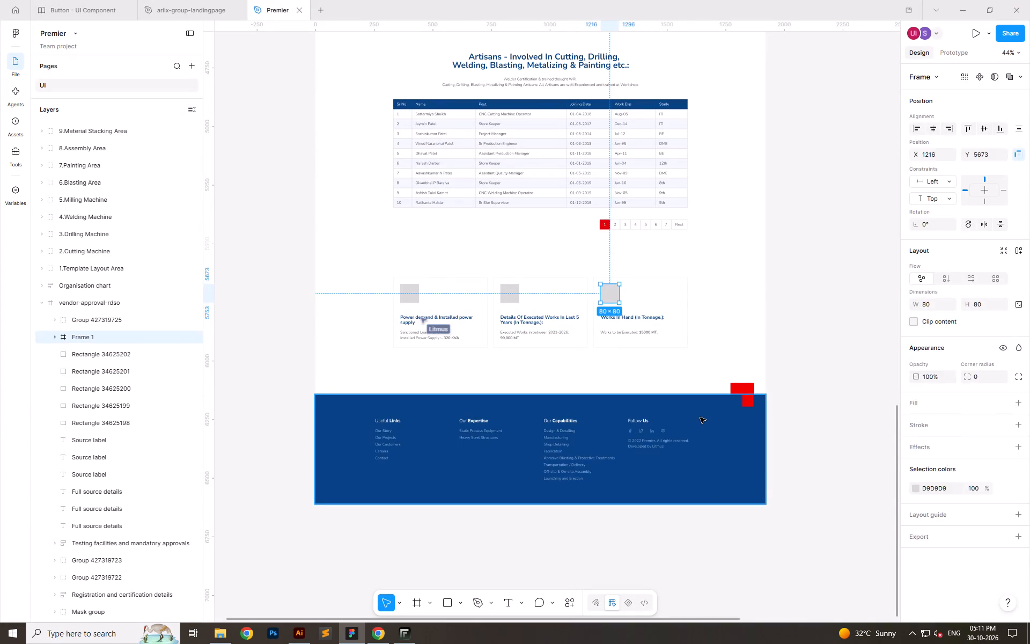
key(ctrl+shift+z)
key(ctrl+shift+z)
key(ctrl+shift+z)
key(ctrl+shift+z)
key(ctrl+shift+z)
key(ctrl+shift+z)
key(ctrl+shift+z)
key(ctrl+shift+z)
key(ctrl+shift+z)
key(ctrl+shift+z)
key(ctrl+shift+z)
key(ctrl+shift+z)
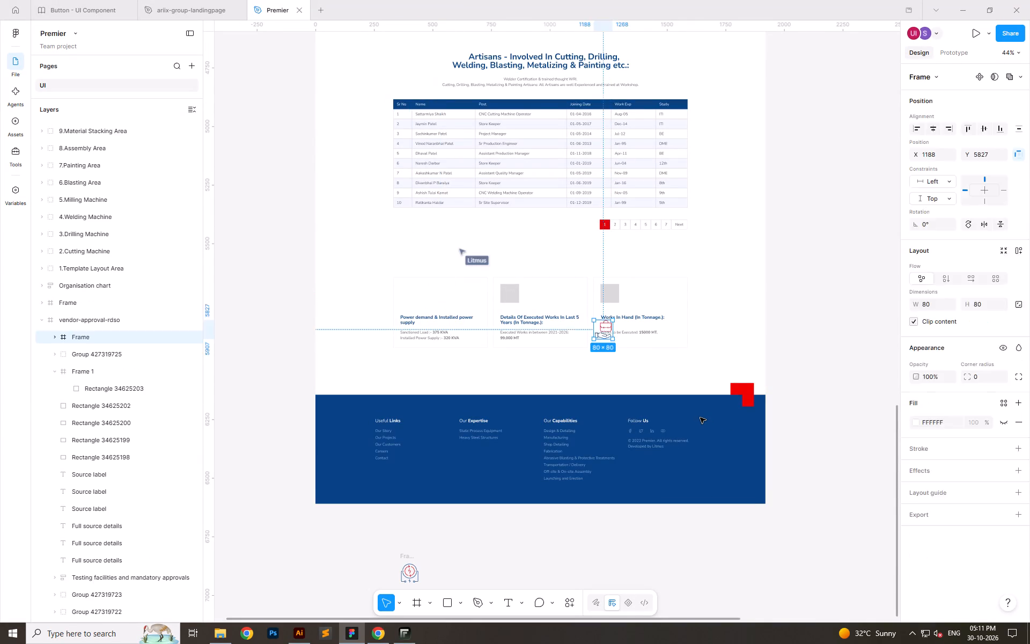
Redo the remaining edits that put the power supply icon in its card, remove the other placeholders and keep two icons below the page.
key(ctrl+shift+z)
key(ctrl+shift+z)
key(ctrl+shift+z)
key(ctrl+shift+z)
key(ctrl+shift+z)
key(ctrl+shift+z)
key(ctrl+shift+z)
key(ctrl+shift+z)
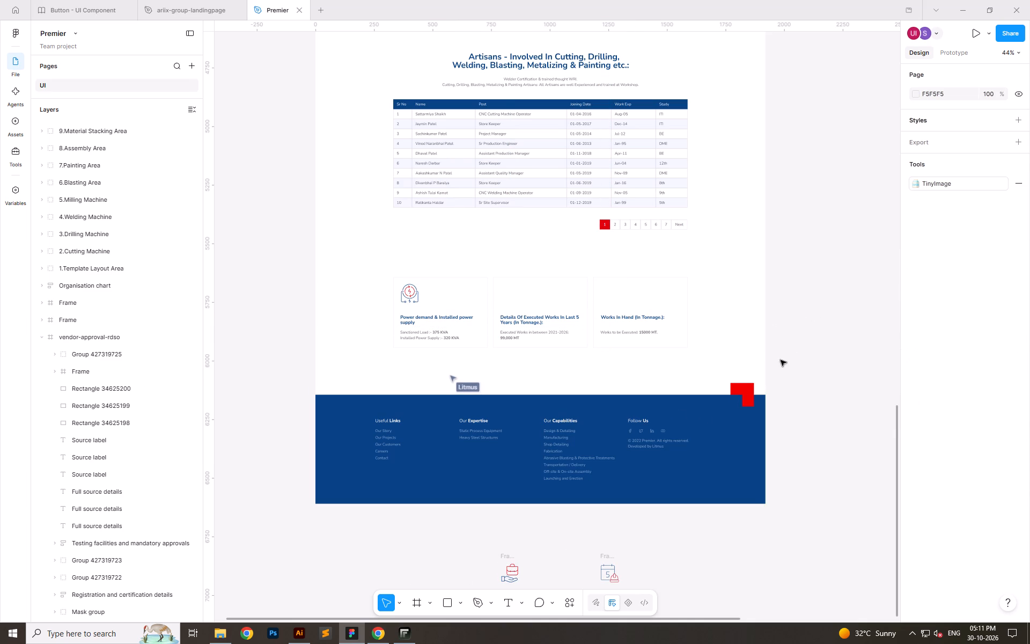
Copy the briefcase-in-hand icon from below the page into the Details Of Executed Works card at X 789, Y 5673.
click(509, 569)
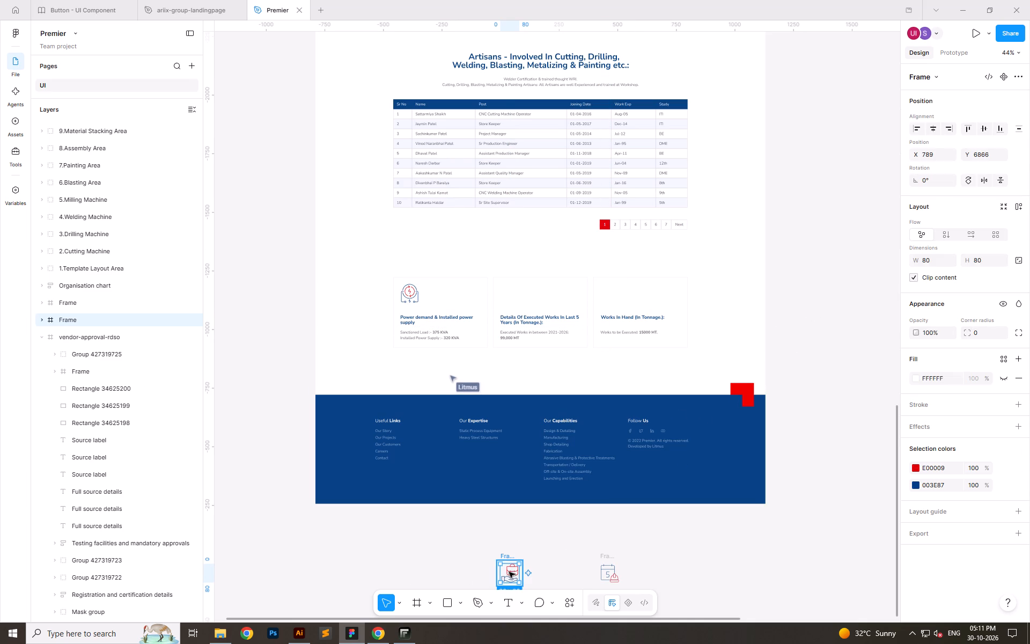
drag(509, 572, 511, 563)
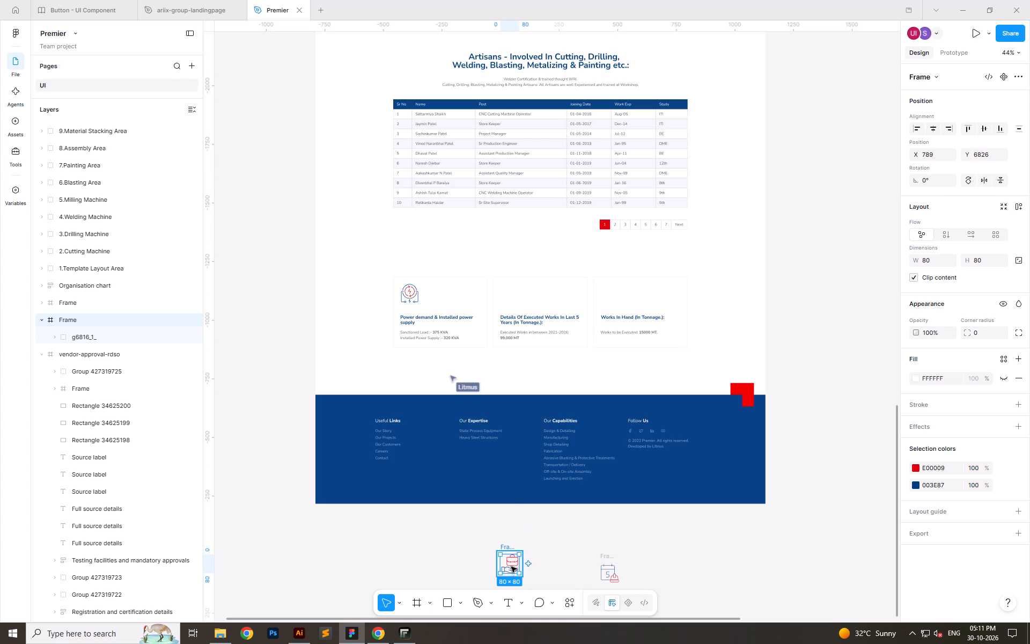
key(ctrl+z)
alt+shift+drag(508, 576, 514, 296)
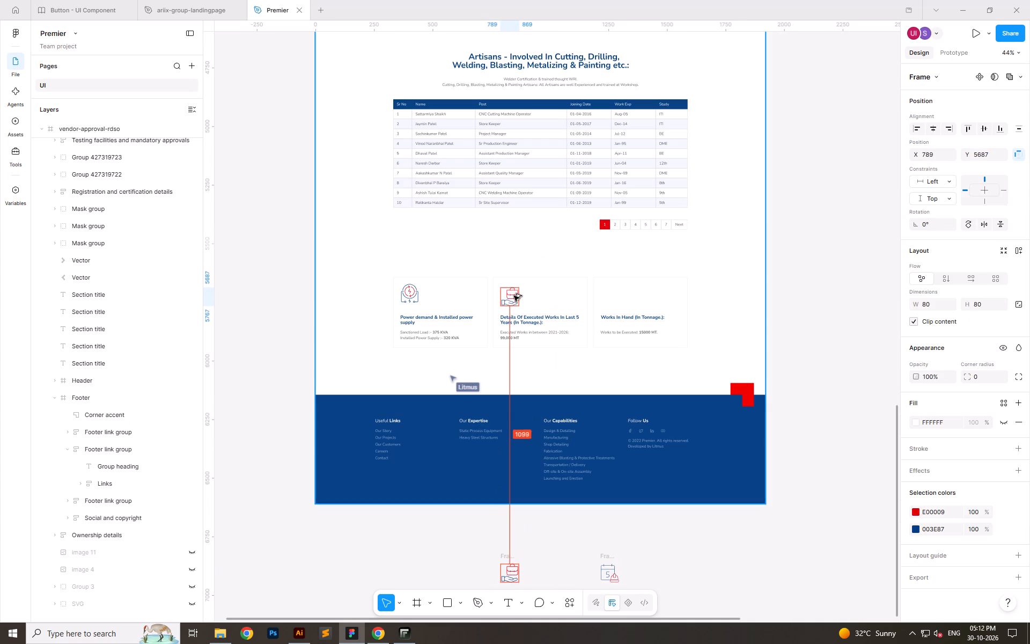
alt+shift+drag(514, 296, 514, 295)
key(alt+shift+Down)
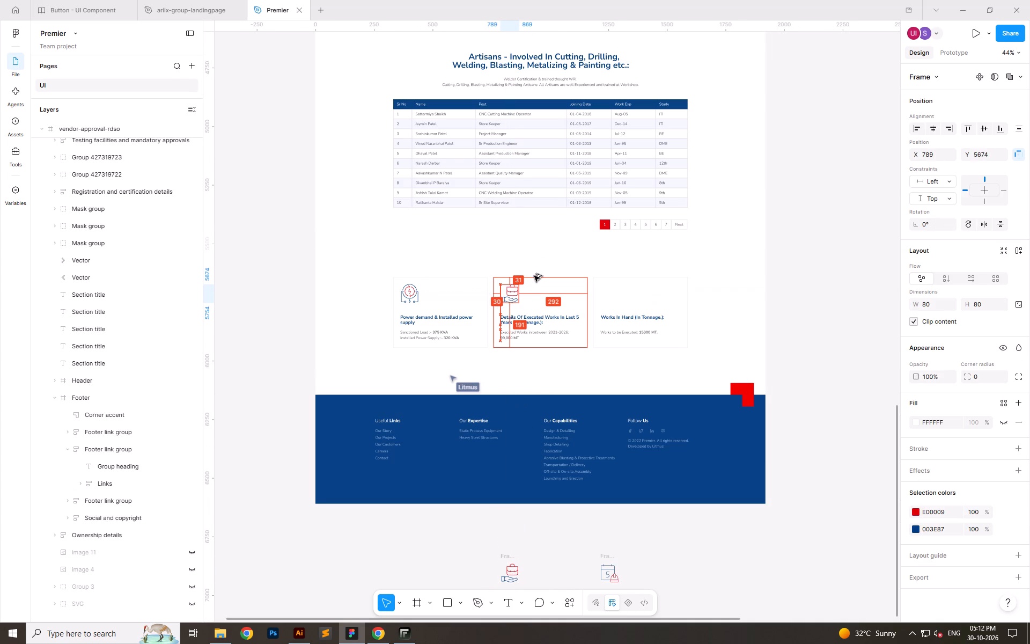
key(alt+Up)
Copy the calendar-and-helmet icon from below the page into the Works In Hand card at X 1216, Y 5673.
click(611, 574)
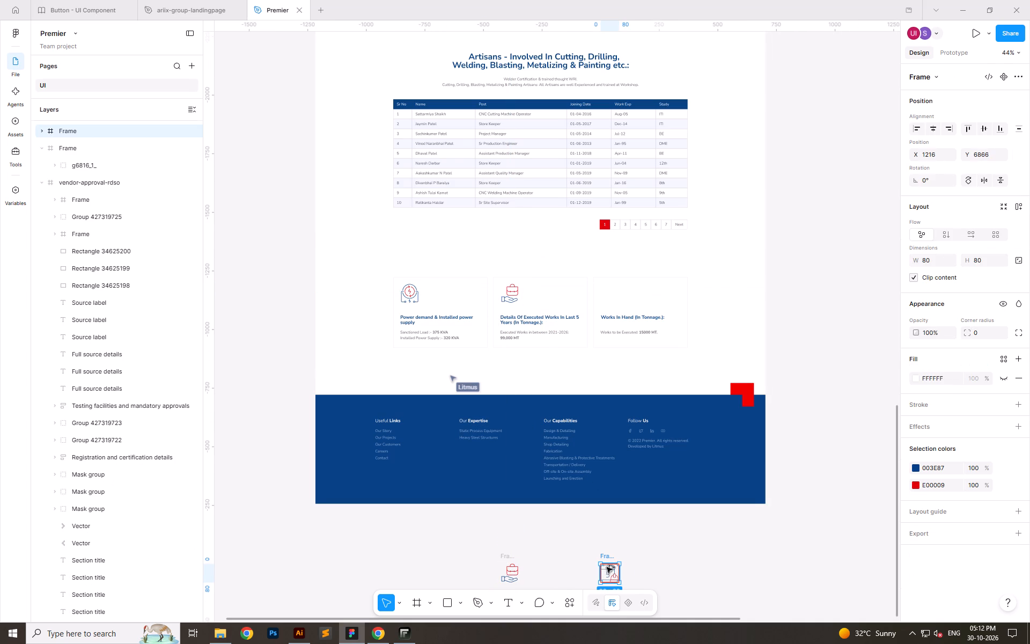
alt+drag(608, 573, 615, 295)
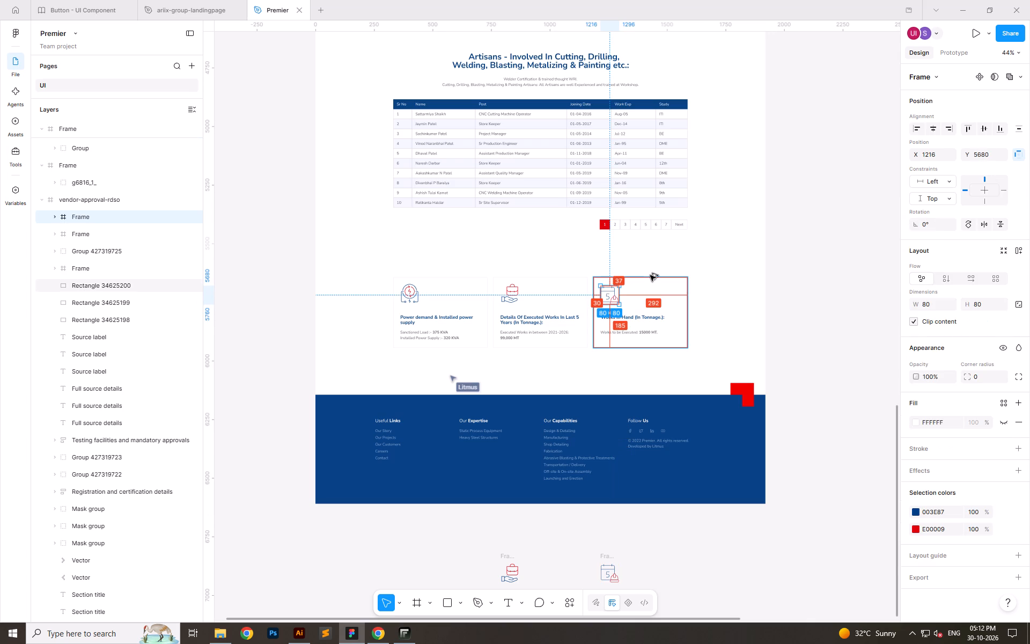
key(alt+shift+Up)
key(alt+Down)
key(alt+Down)
key(alt+Down)
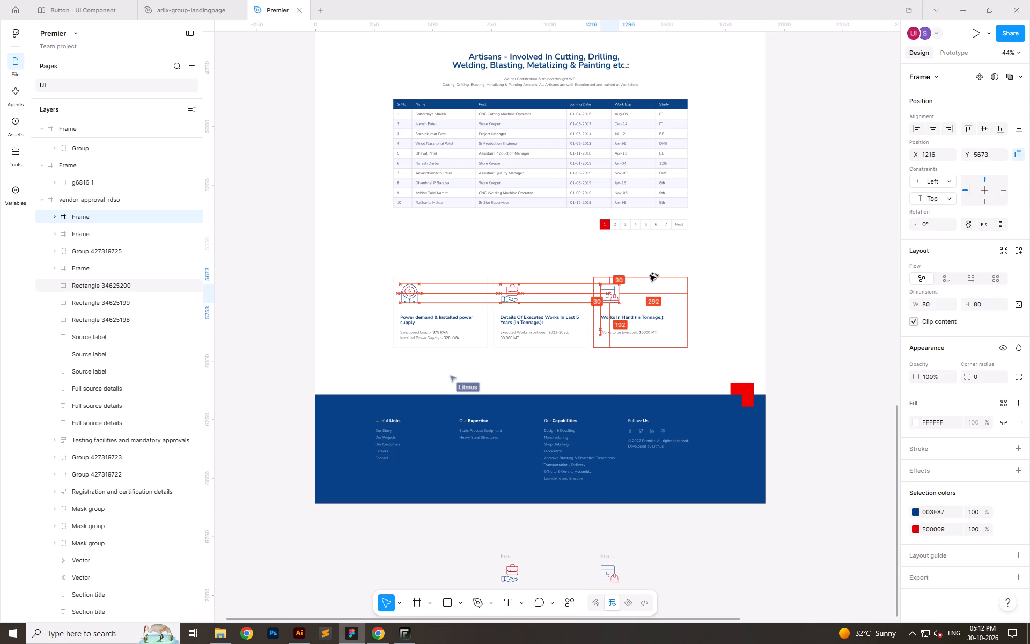
Copy the Power demand card's icon to below the page at X 362, Y 6866, in line with the other two icons.
click(413, 294)
alt+drag(410, 292, 411, 471)
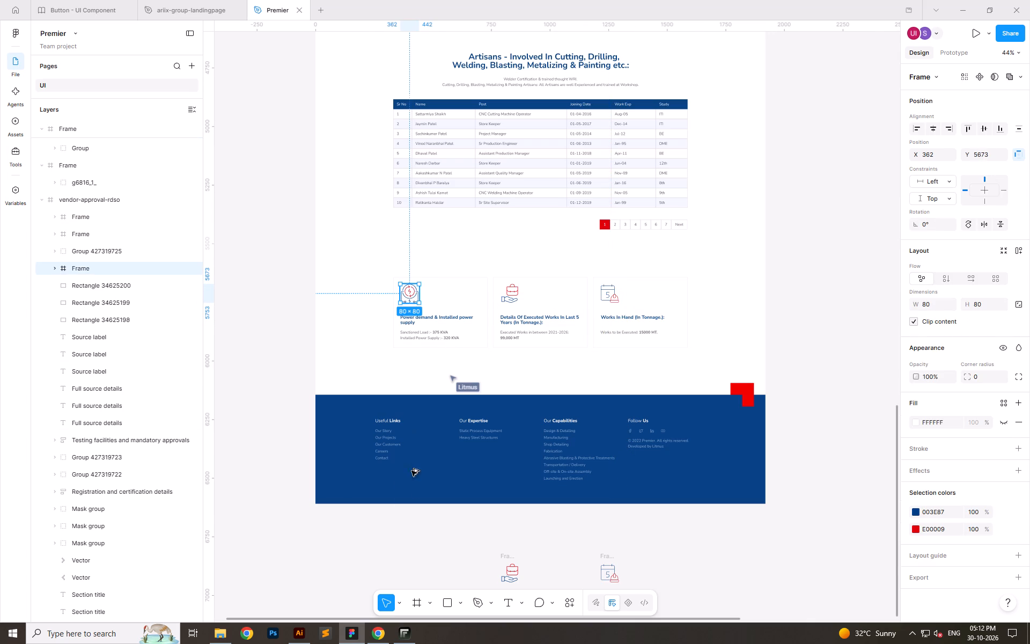
alt+drag(411, 471, 430, 570)
click(447, 535)
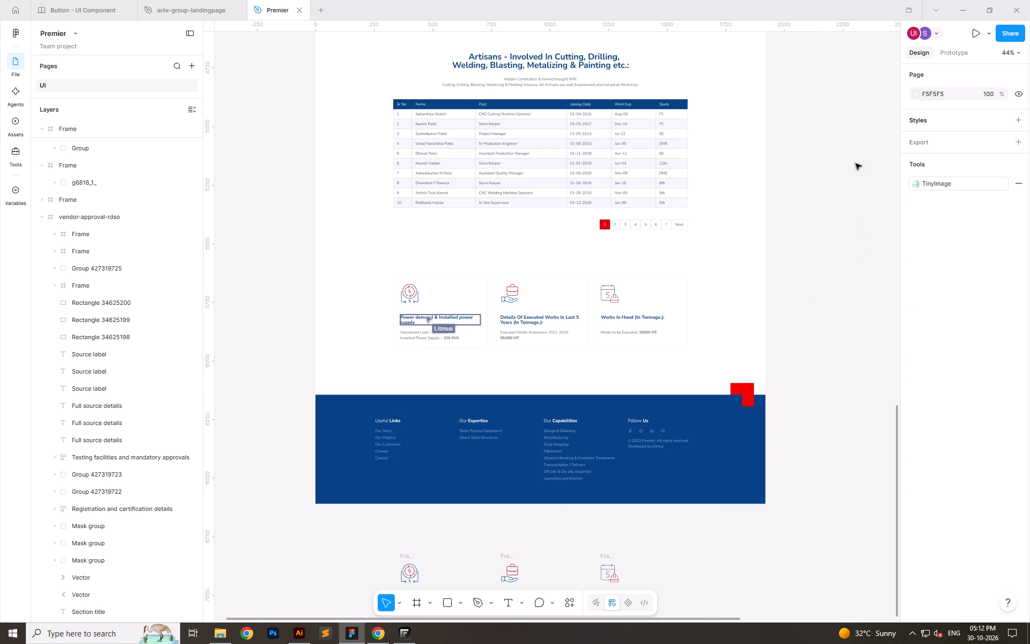
Check the Power demand, Details Of Executed and Works In Hand icon frames below the page against the card icons.
click(848, 150)
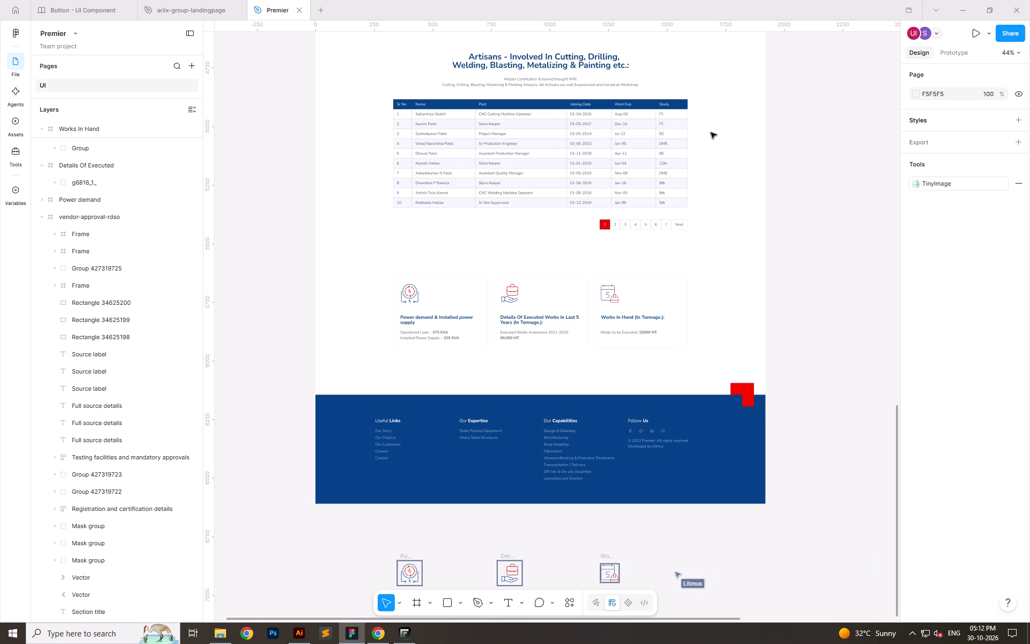
click(609, 293)
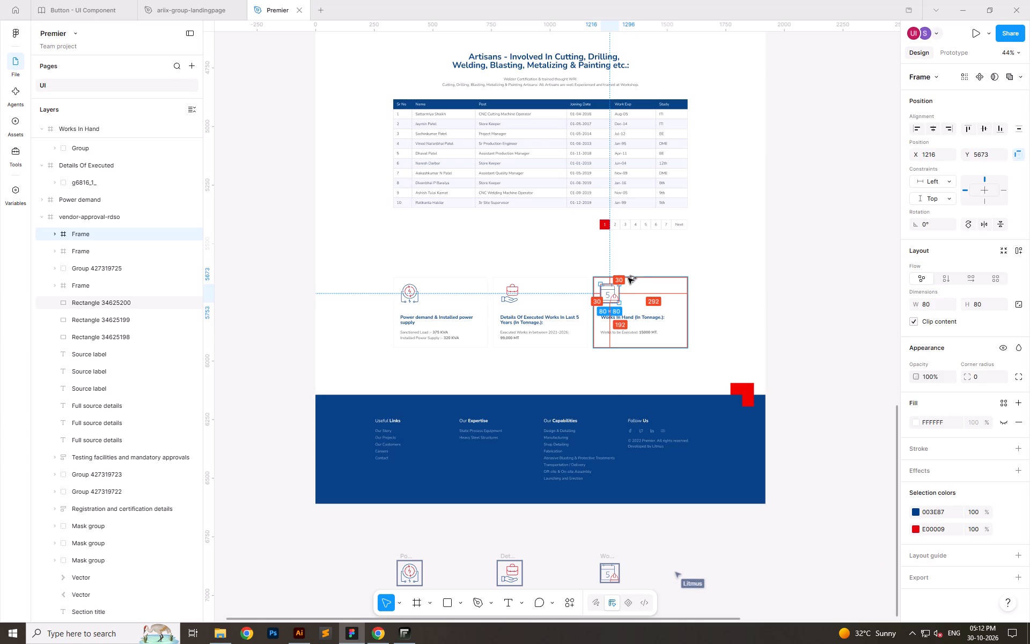
click(602, 576)
scroll(585, 511, down, 4)
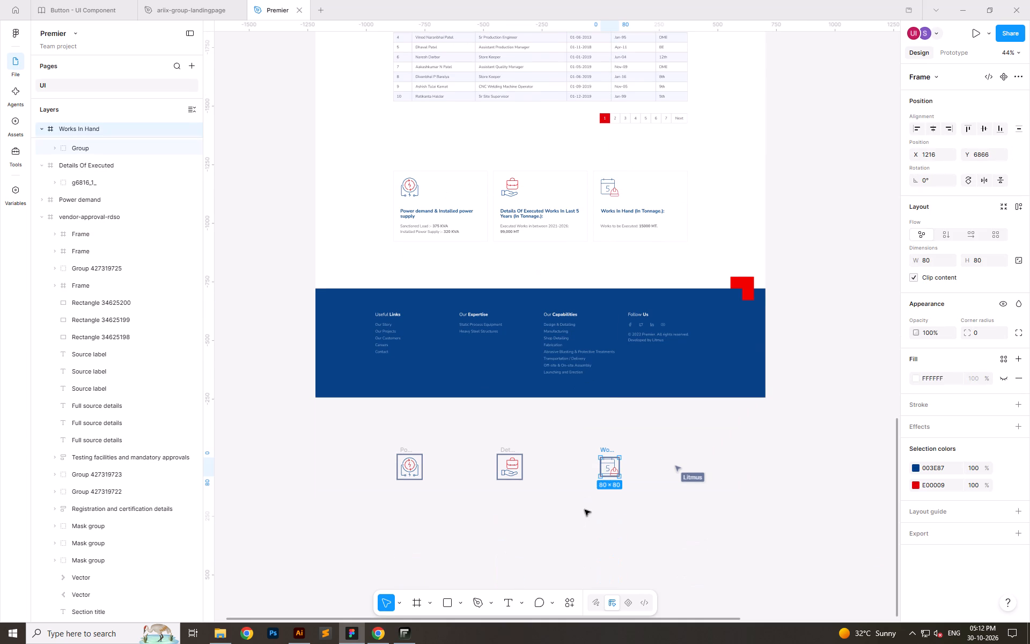
click(510, 464)
click(406, 466)
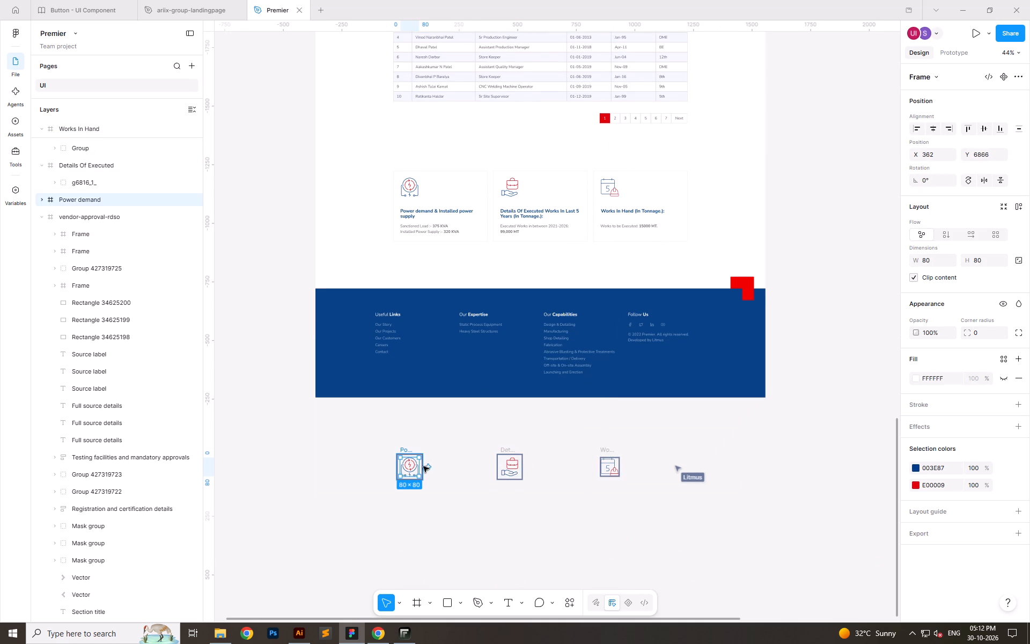
click(605, 450)
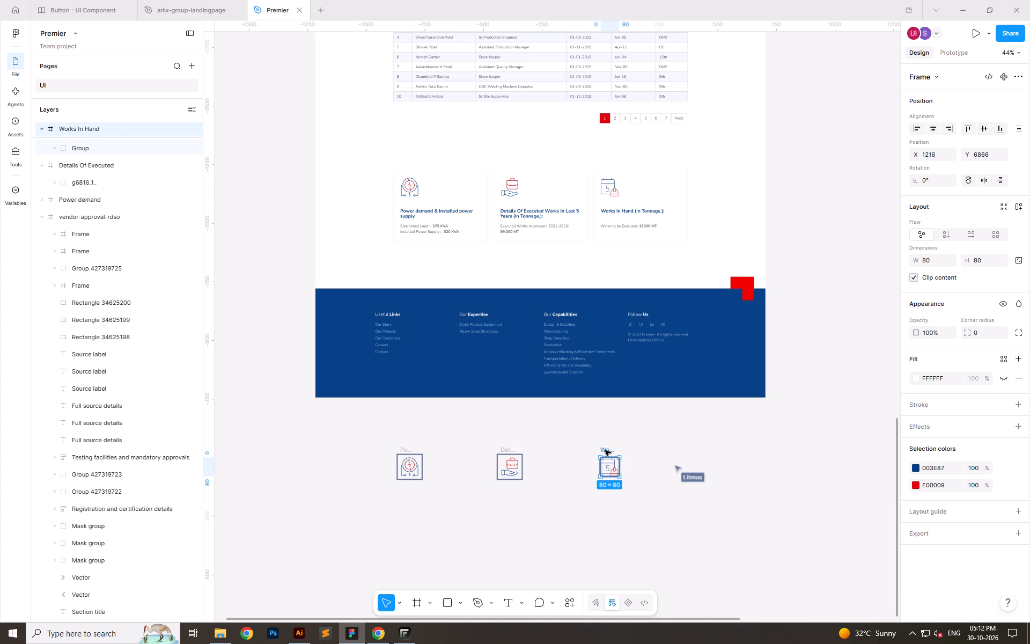
click(700, 445)
click(667, 560)
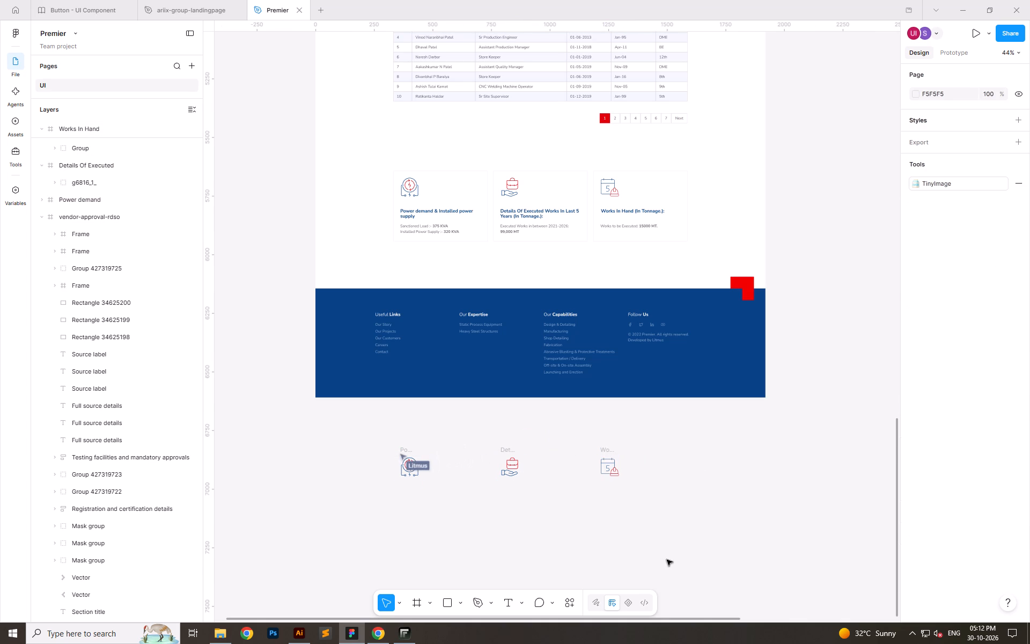
click(604, 447)
click(732, 463)
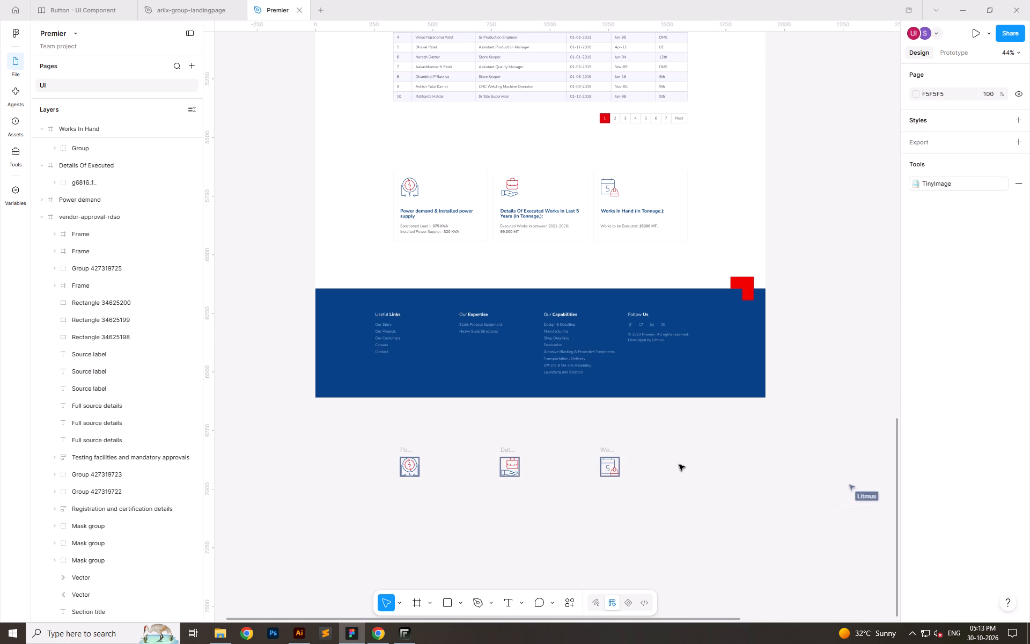
click(604, 453)
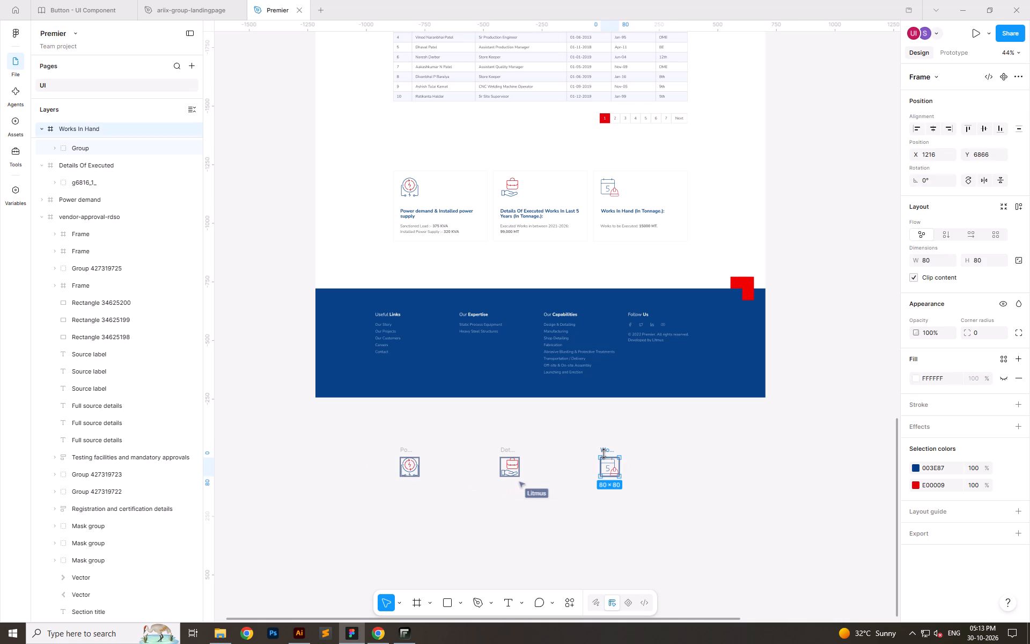
click(277, 404)
Inspect the Details Of Executed Works card's icon and its nested vector layers up close.
scroll(79, 138, up, 3)
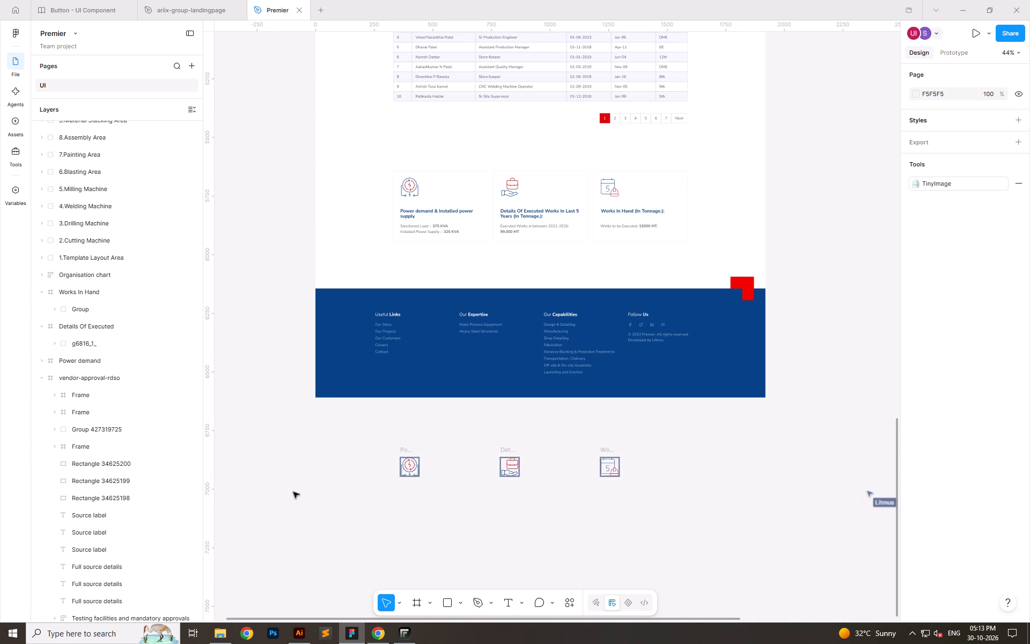
ctrl+scroll(422, 143, up, 2)
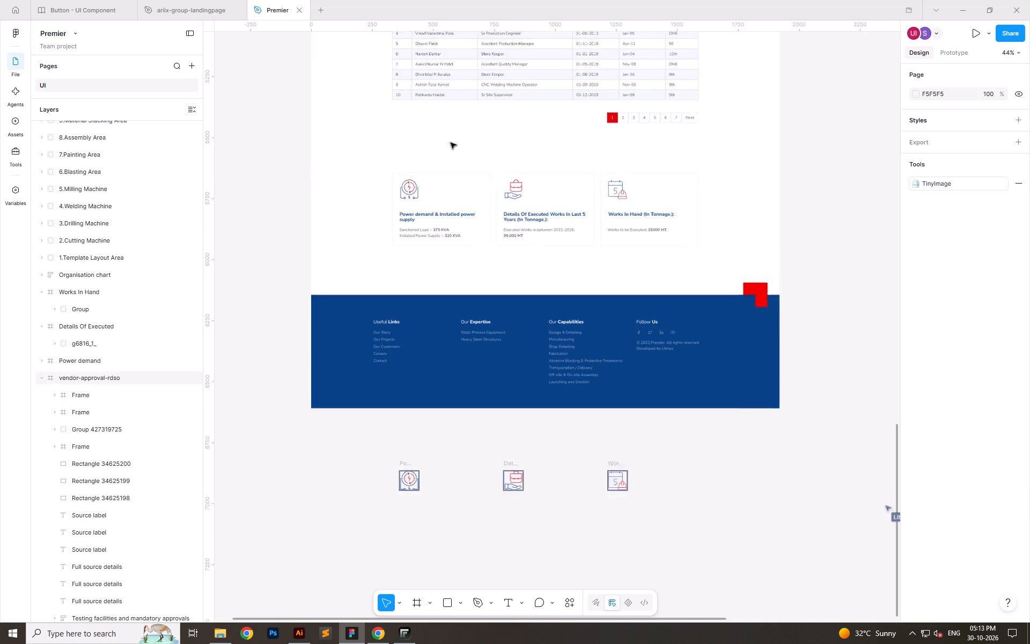
ctrl+scroll(451, 143, up, 8)
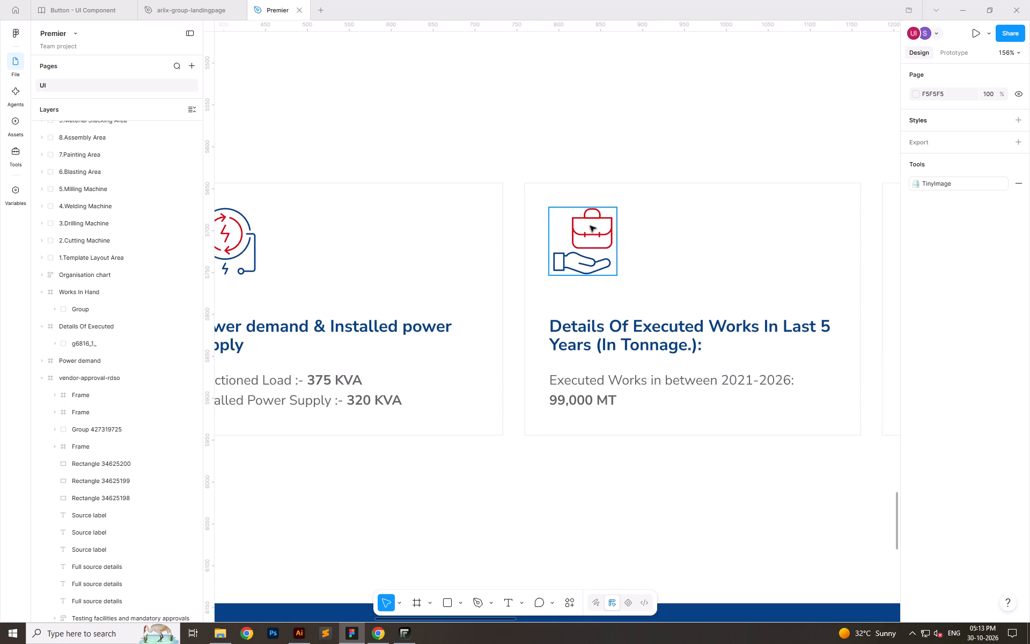
click(590, 226)
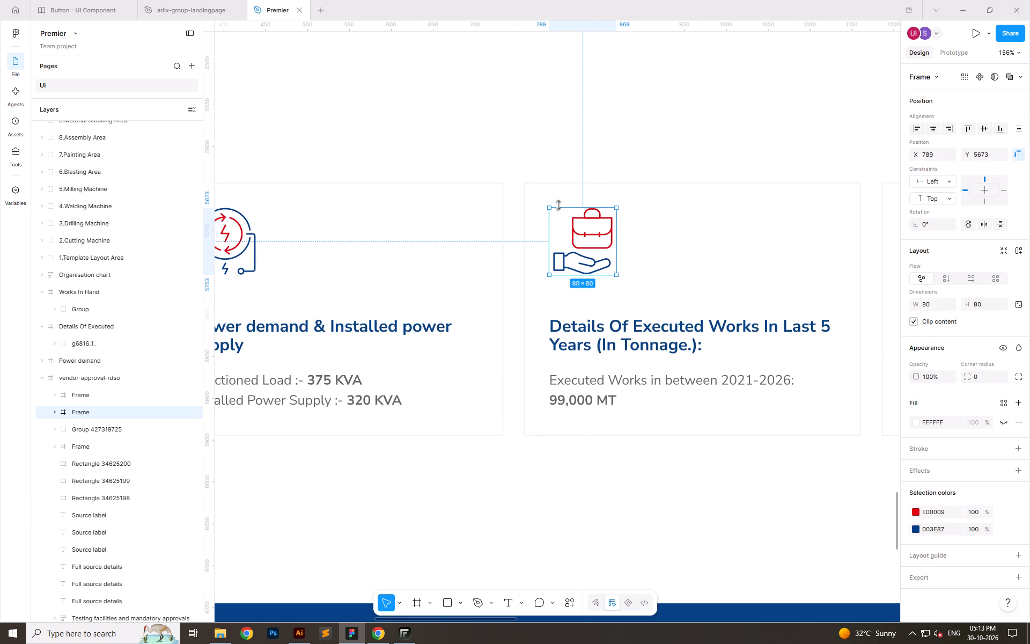
ctrl+click(559, 221)
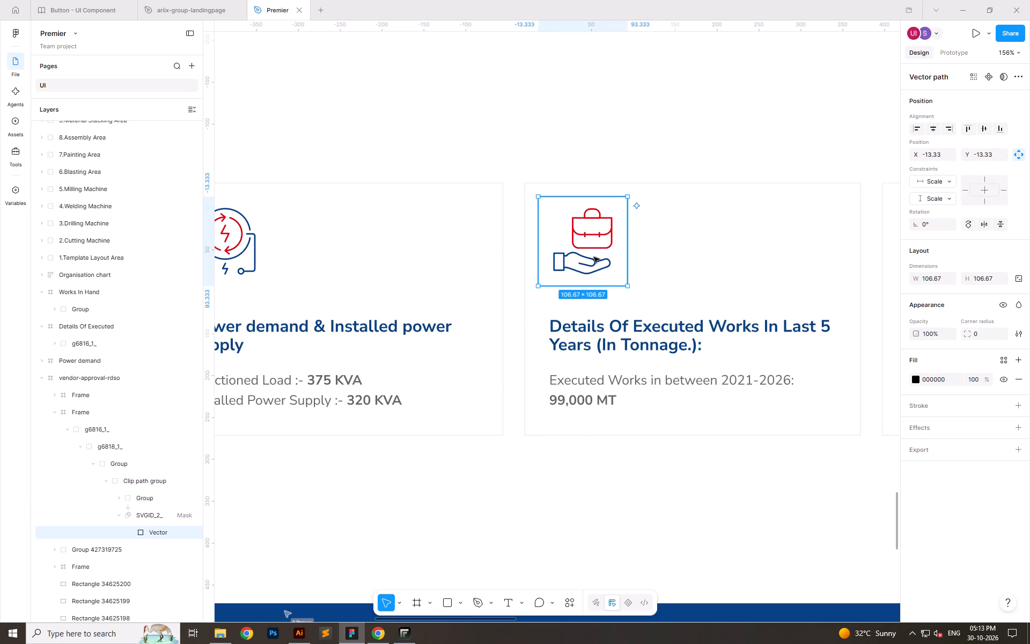
click(588, 232)
ctrl+scroll(520, 248, down, 7)
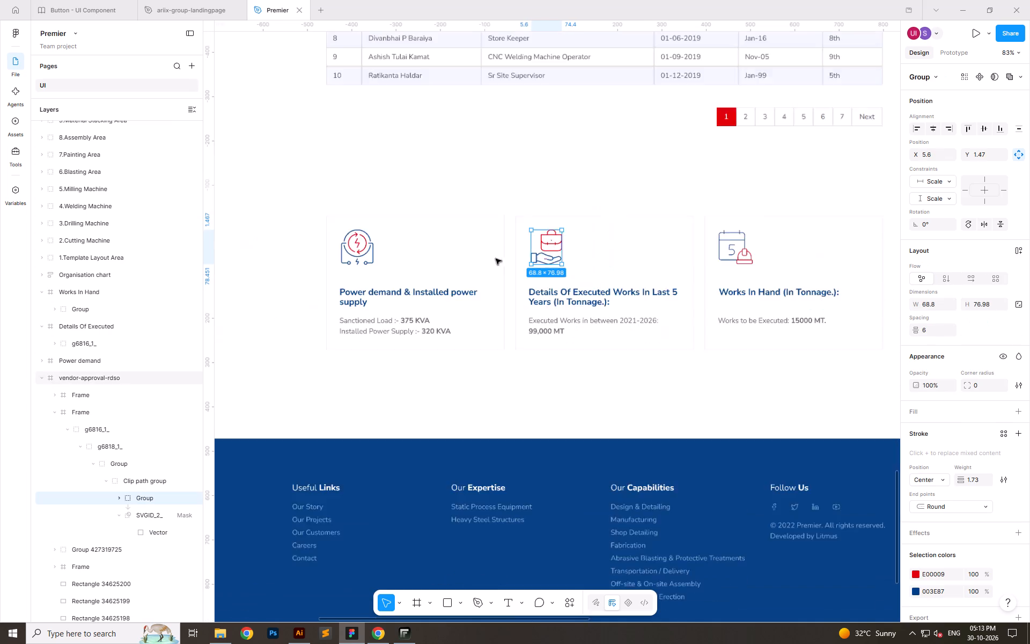
ctrl+scroll(496, 259, down, 11)
click(702, 282)
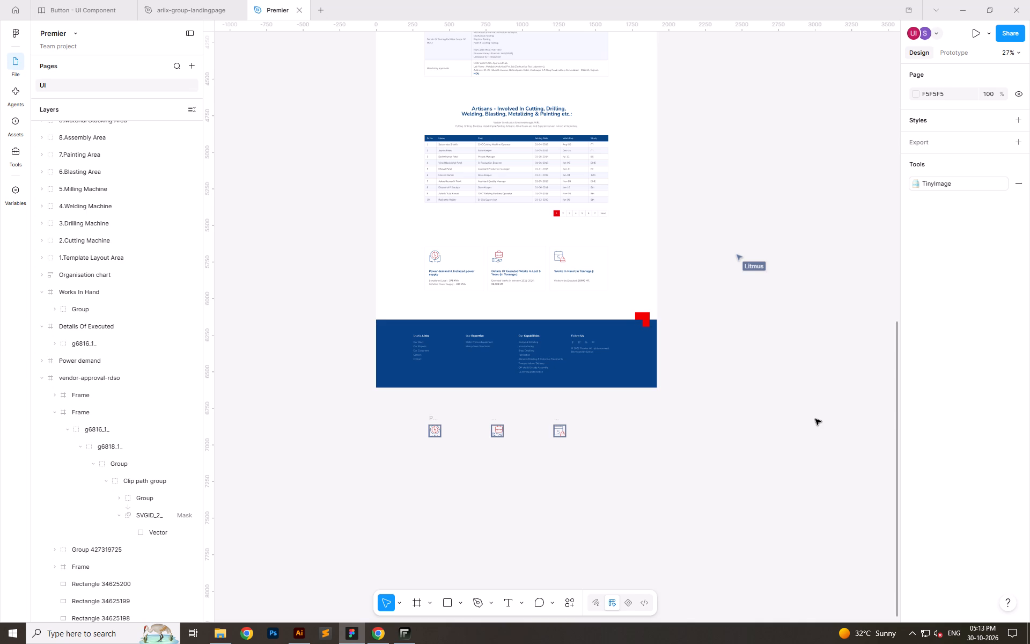
Switch to PREMIER_ICON.ai in Illustrator and look through the labelled icon rows down to the contact icons.
key(alt+Tab)
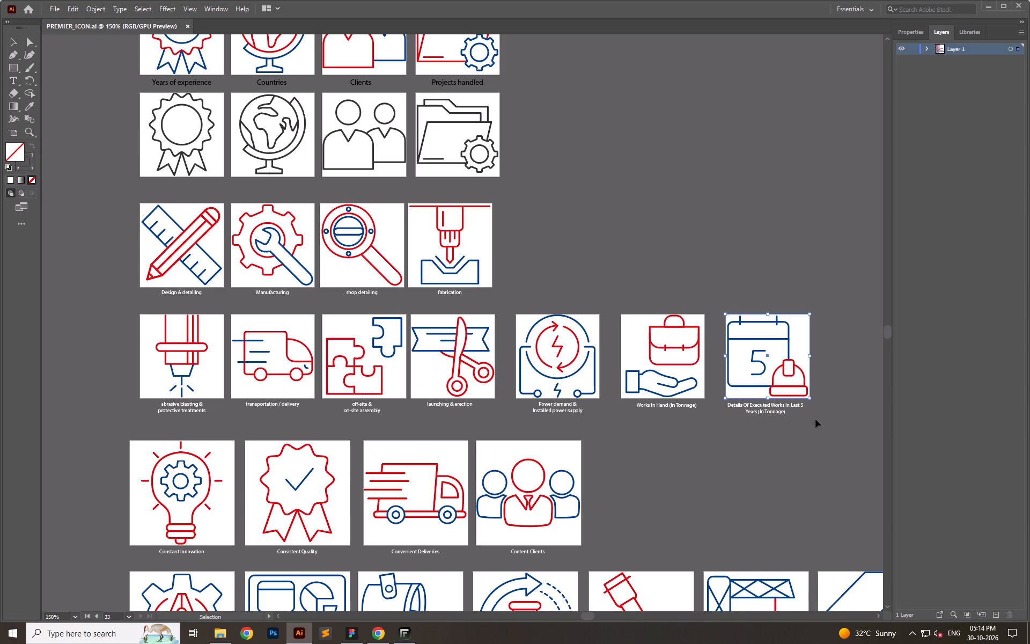
scroll(754, 492, down, 5)
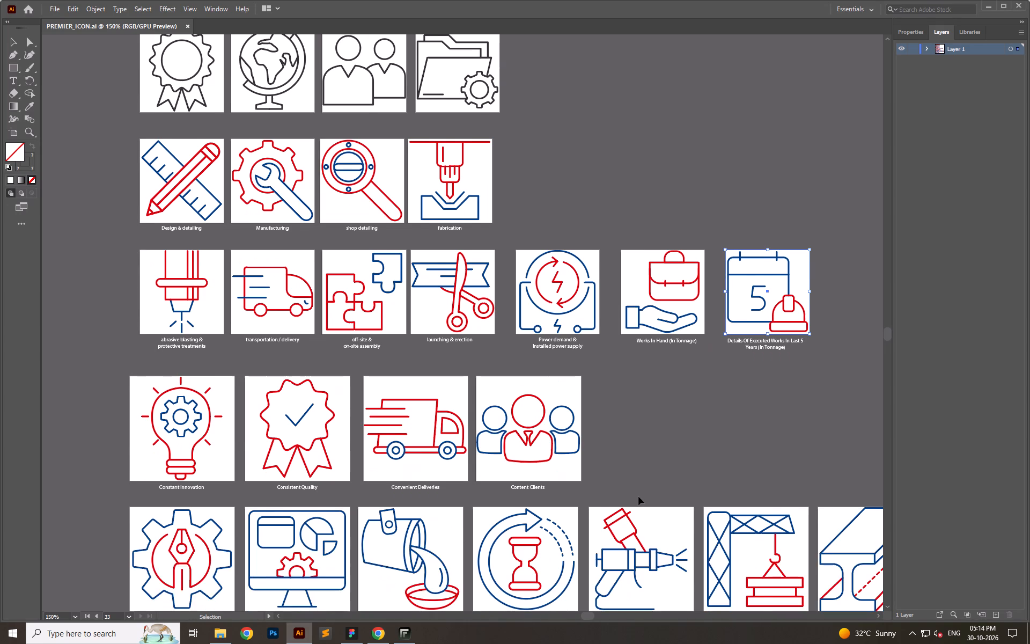
scroll(643, 494, down, 5)
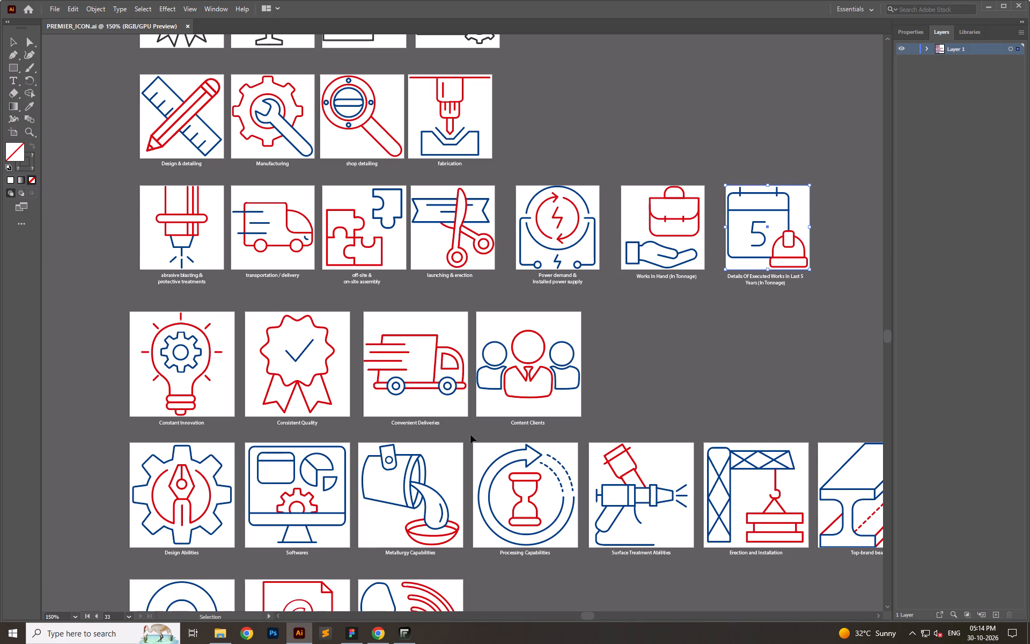
scroll(460, 430, down, 6)
scroll(659, 572, down, 5)
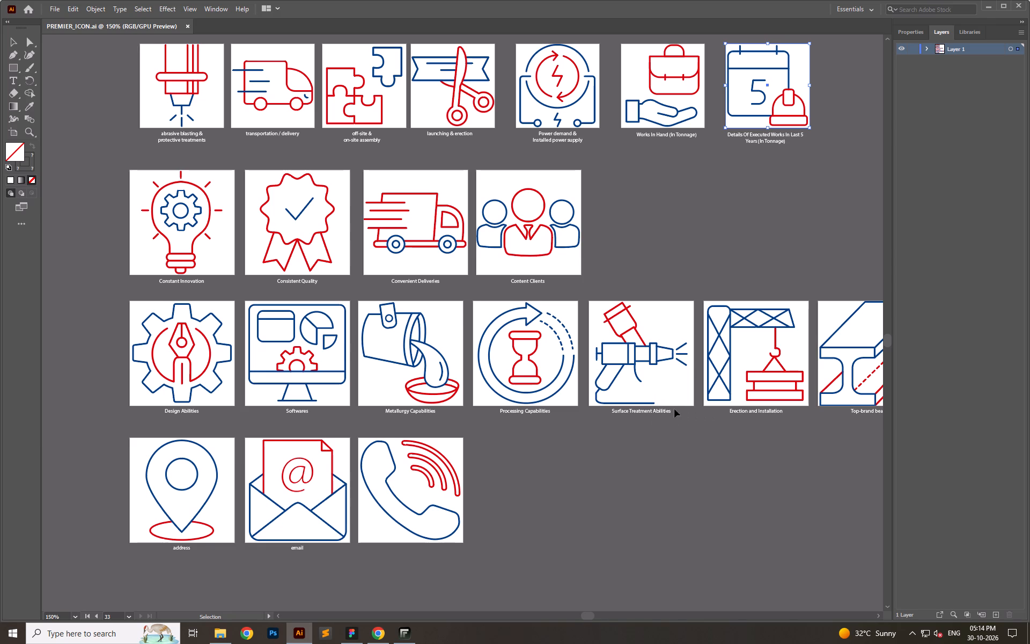
Switch to Chrome and browse the projects on Hambly Freeman's our-work page.
click(376, 633)
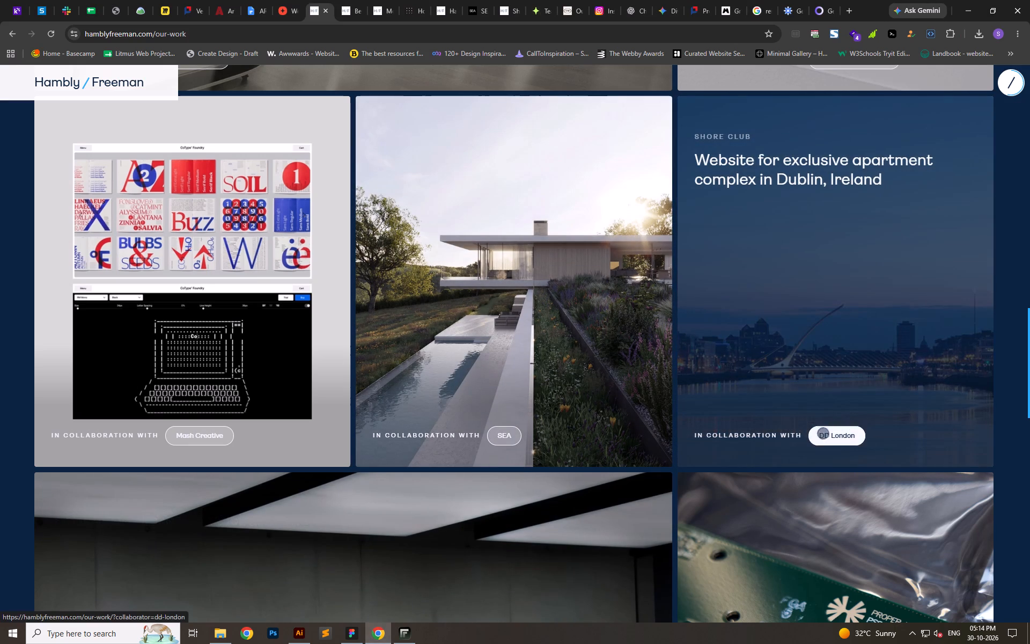
scroll(401, 434, down, 2)
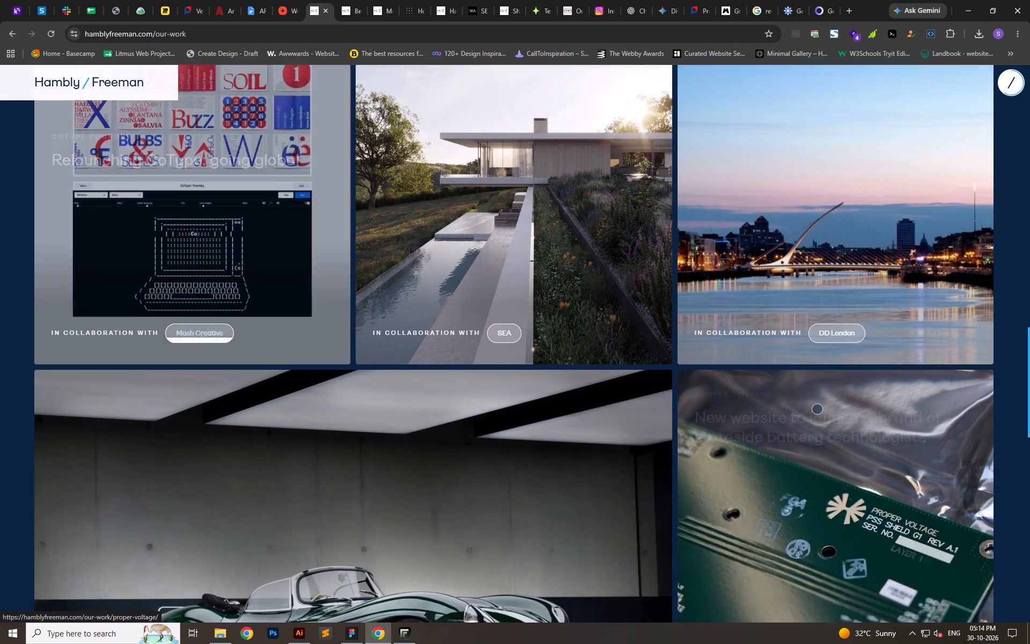
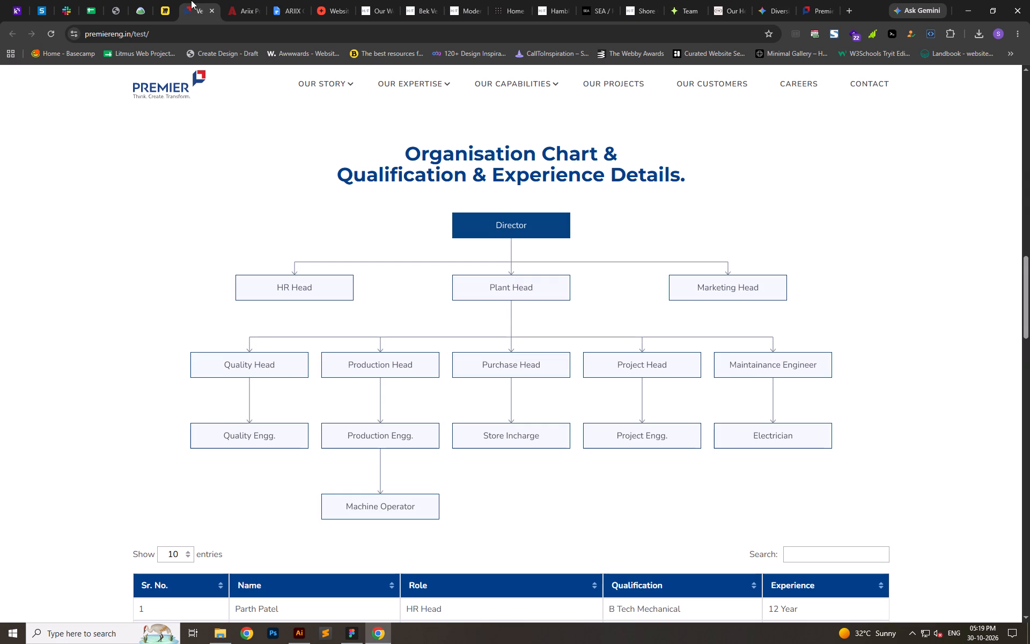
key(ctrl+shift+r)
scroll(616, 403, down, 20)
scroll(616, 403, down, 1)
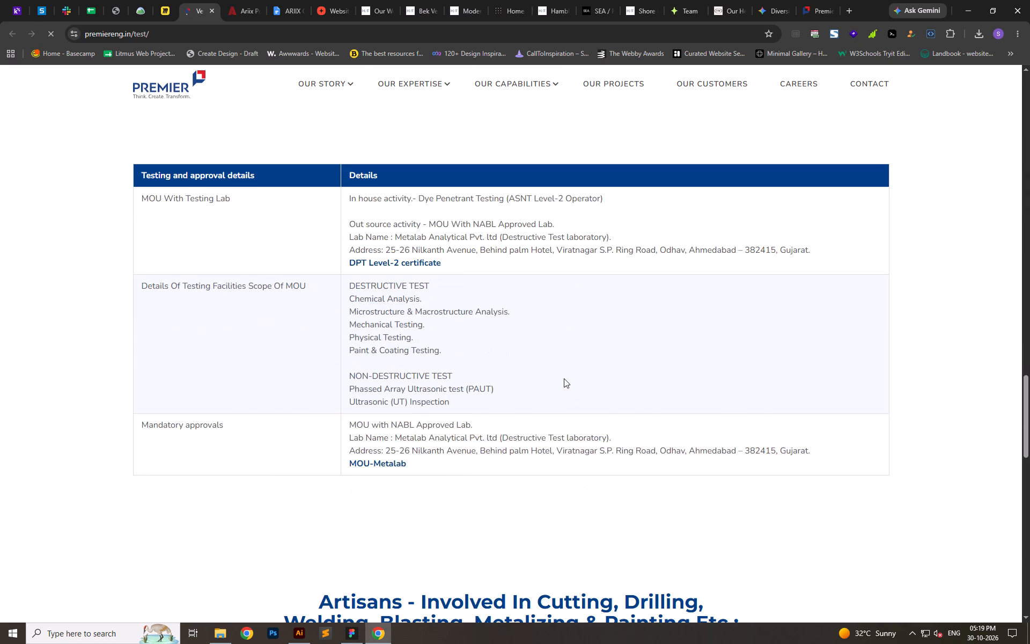
scroll(564, 378, down, 12)
scroll(496, 402, down, 14)
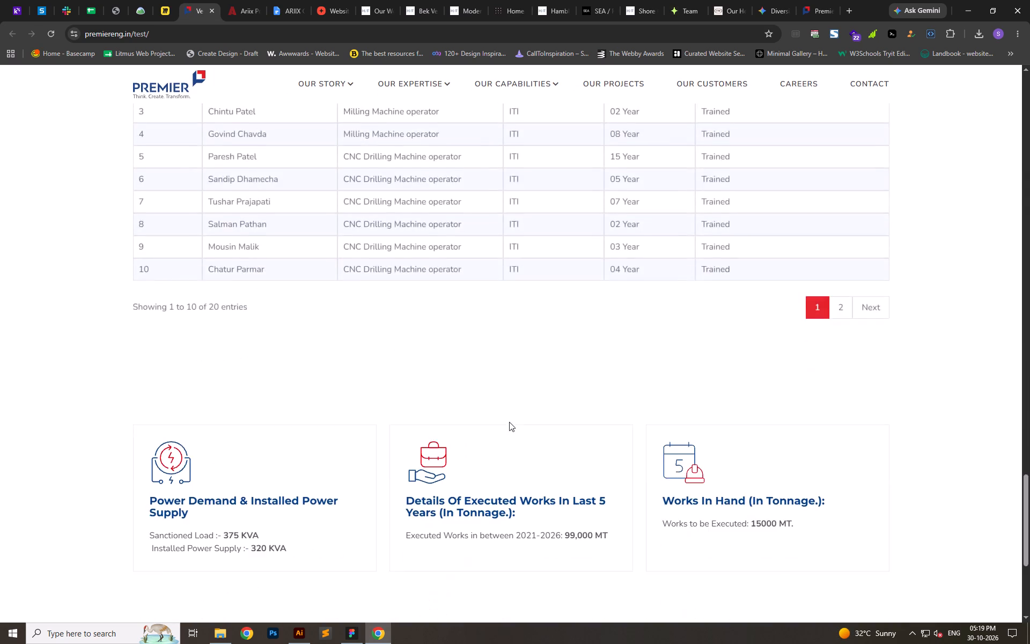
scroll(509, 422, down, 4)
scroll(456, 369, up, 1)
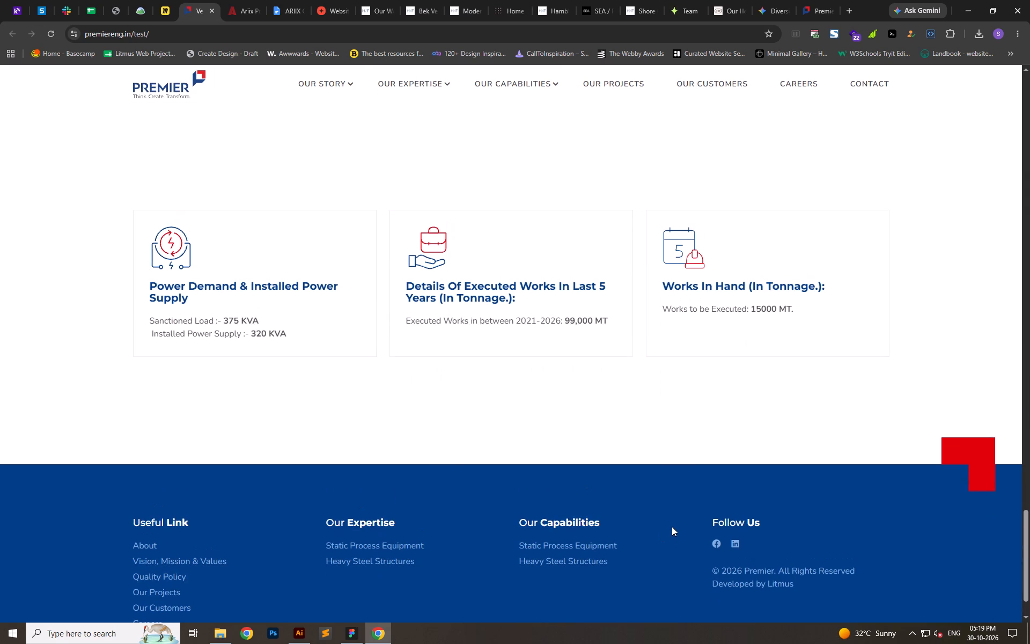
drag(423, 240, 447, 253)
Switch to Figma and compare the Power demand and Details Of Executed Works card text and spacing with the live test page.
click(347, 633)
ctrl+scroll(501, 186, up, 13)
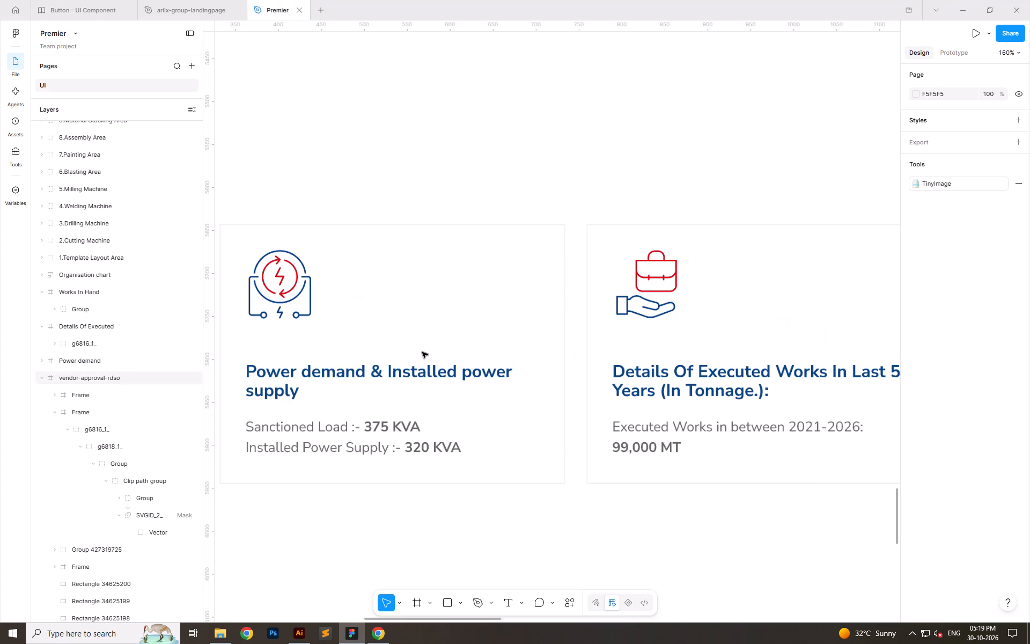
ctrl+click(321, 383)
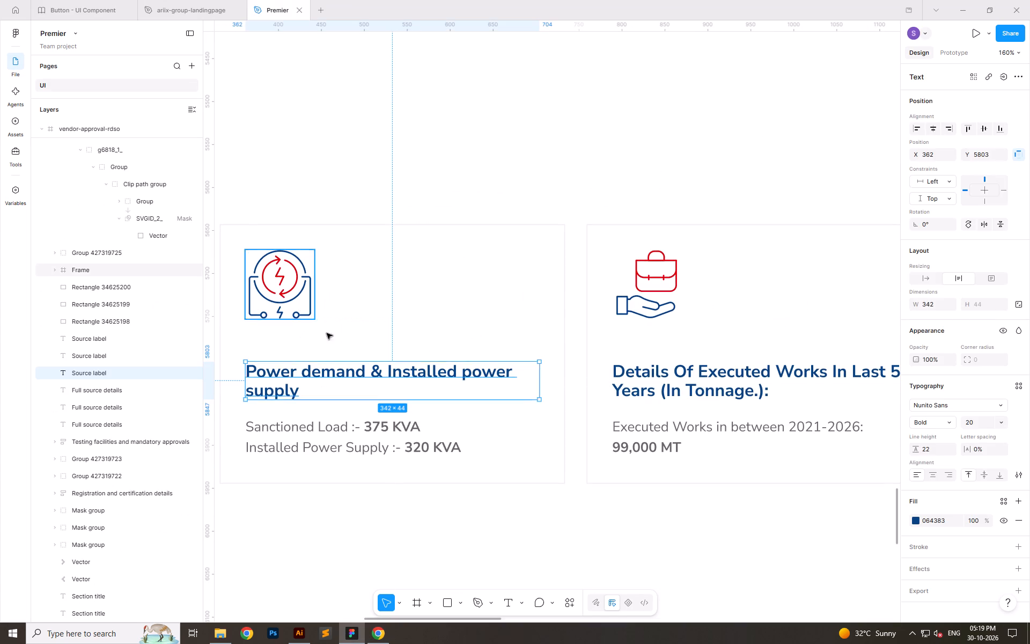
key(alt+Tab)
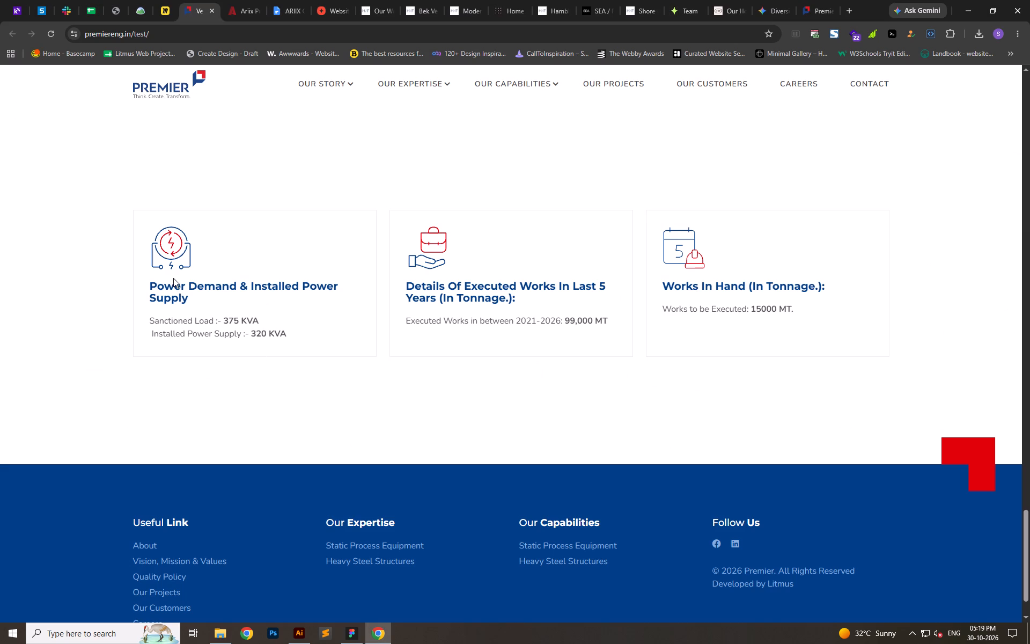
key(alt+Tab)
click(713, 385)
scroll(526, 326, down, 6)
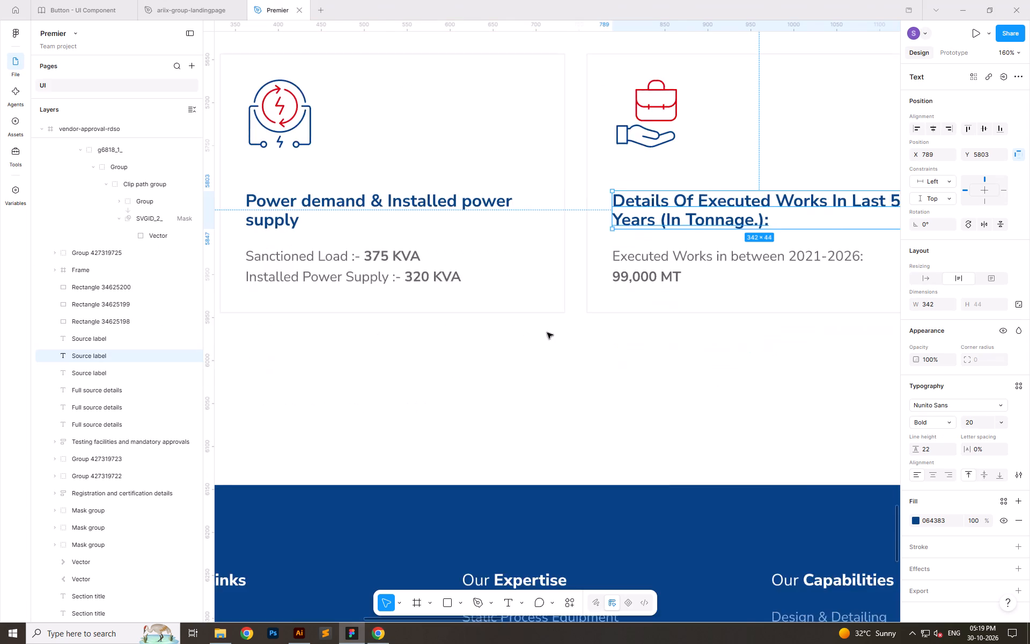
scroll(547, 333, down, 3)
click(676, 296)
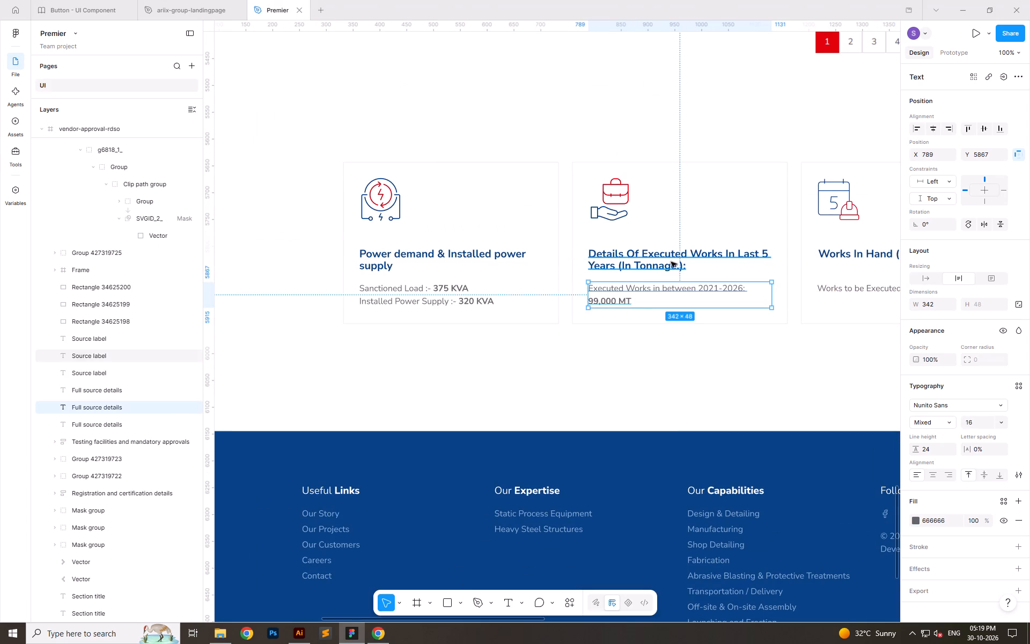
Return to the live test page in Chrome, reload it twice and recheck the layout of the three bottom cards.
key(alt+Tab)
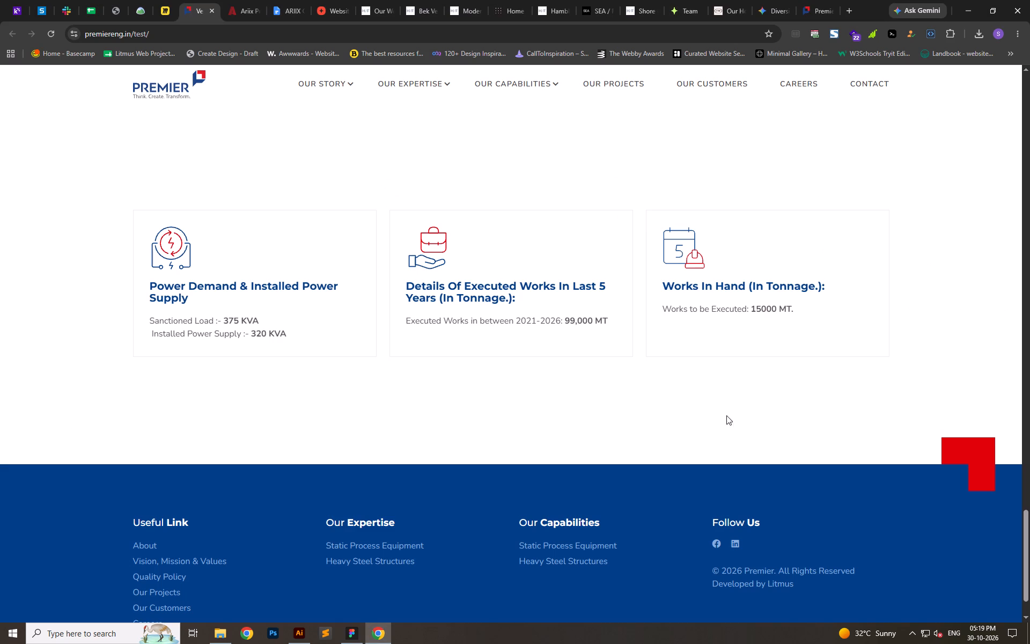
scroll(582, 397, up, 3)
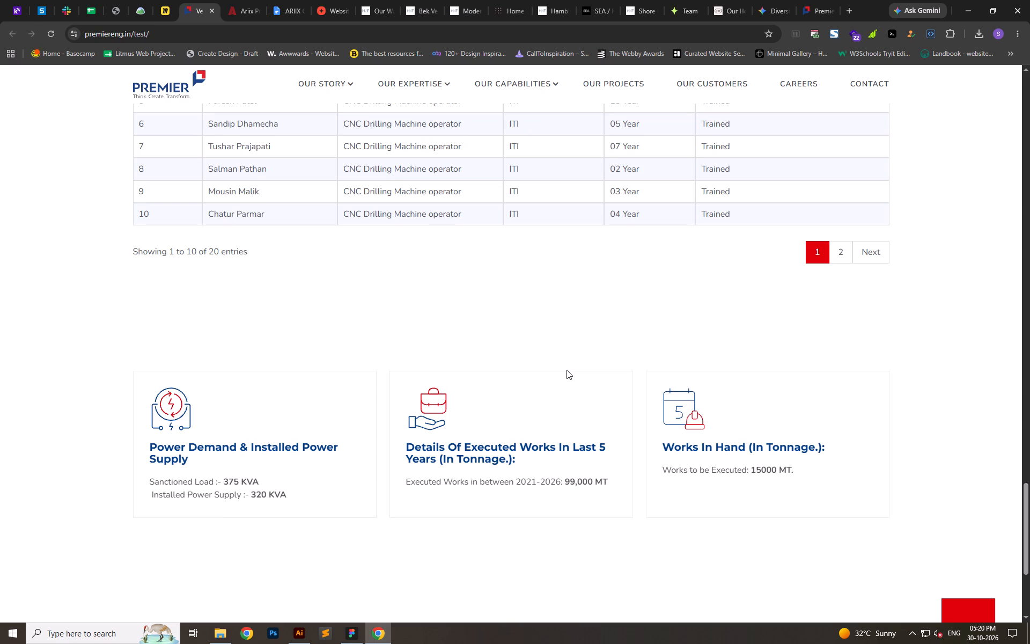
key(ctrl+shift+r)
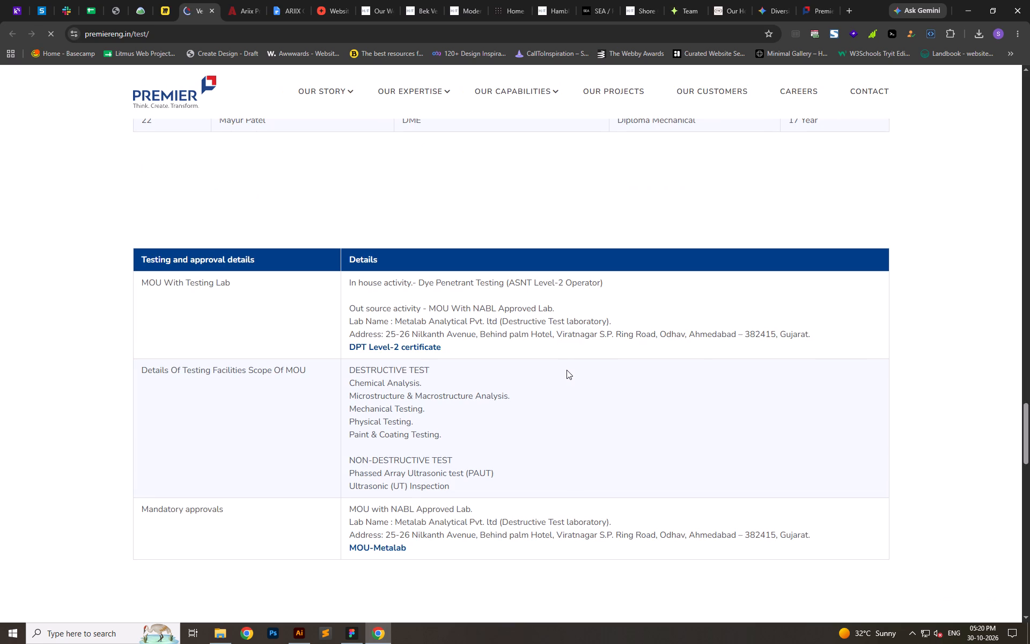
scroll(566, 370, down, 11)
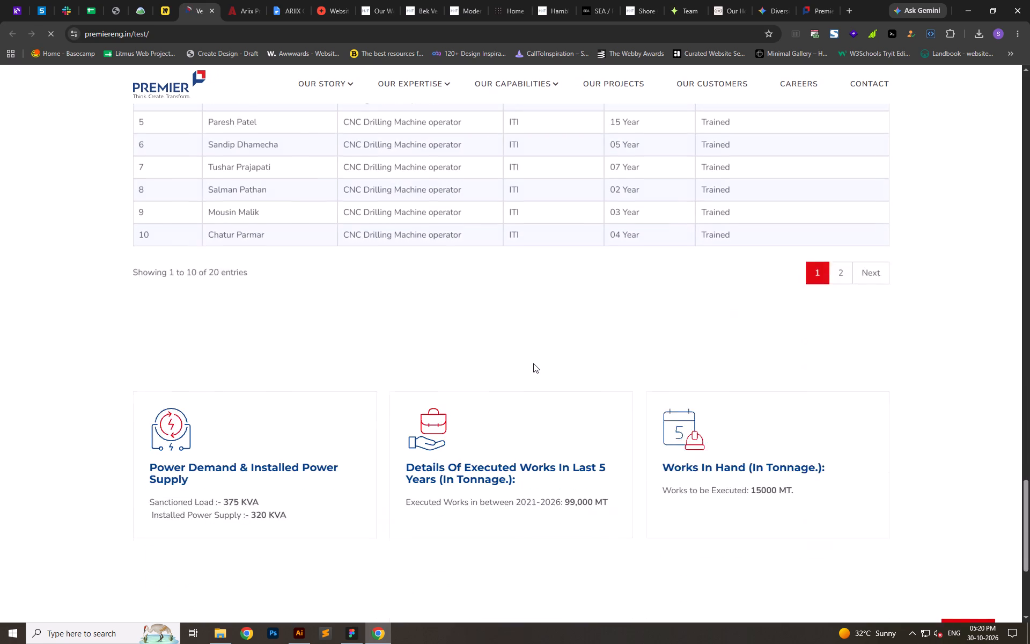
scroll(533, 363, down, 1)
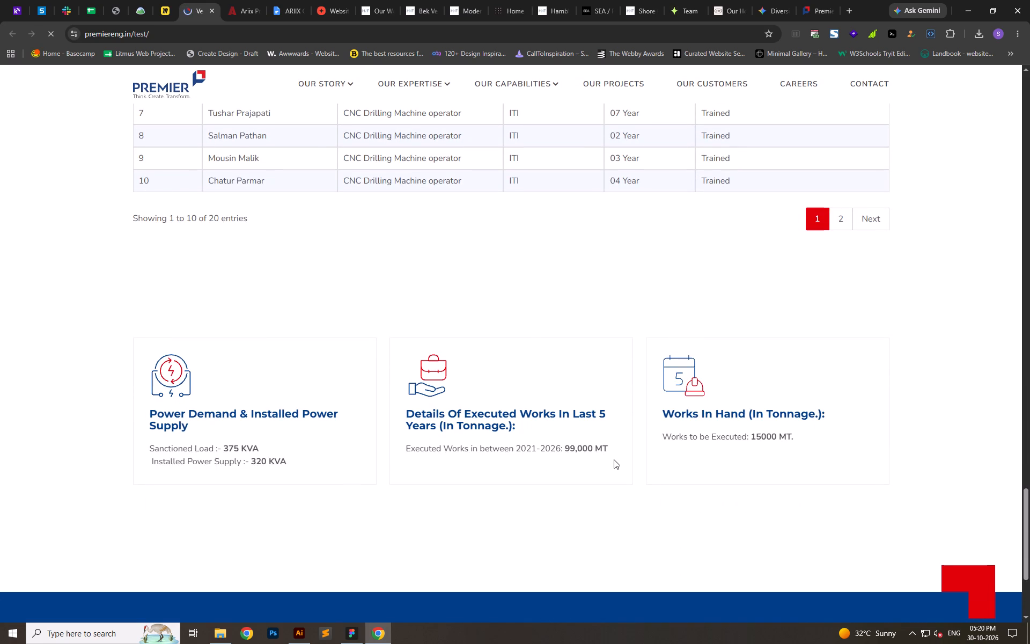
key(ctrl+shift+r)
scroll(617, 347, down, 5)
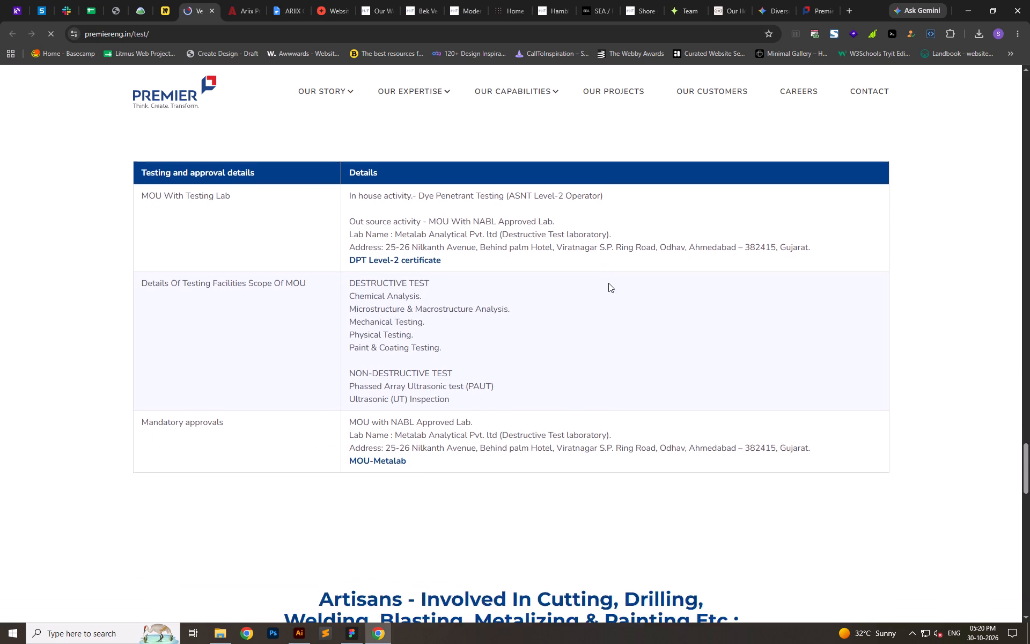
scroll(610, 280, down, 8)
scroll(610, 280, up, 1)
scroll(610, 280, down, 4)
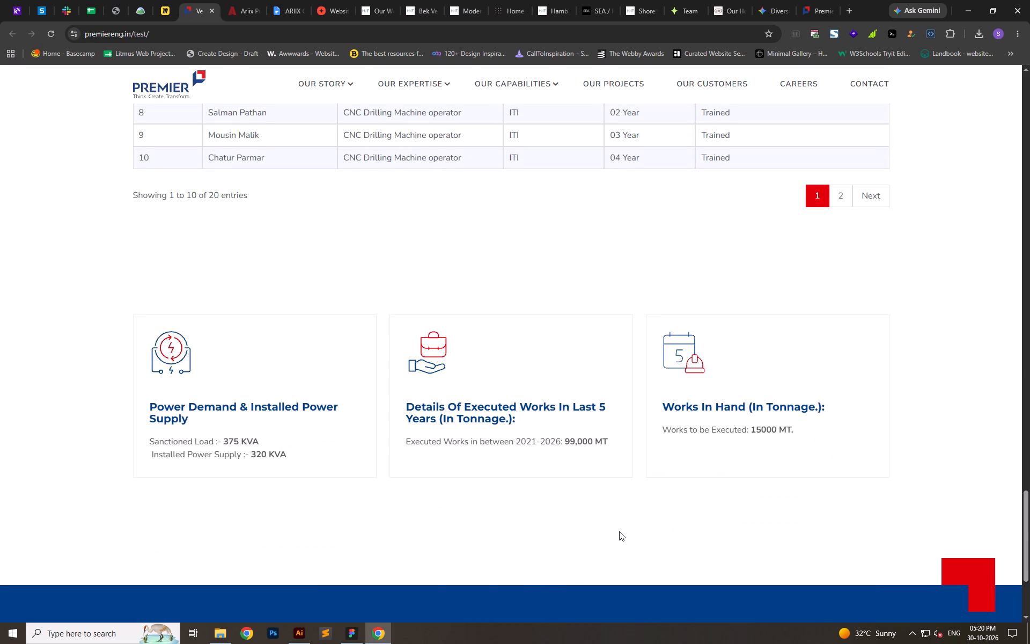
scroll(619, 531, up, 11)
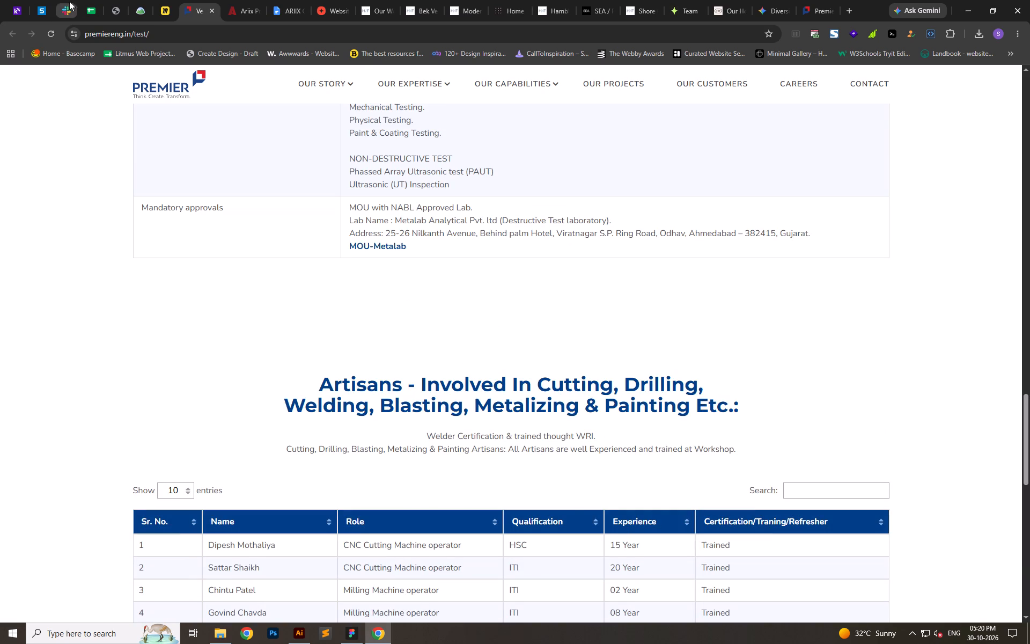
Switch to the Basecamp tab to look at the new notifications.
click(135, 0)
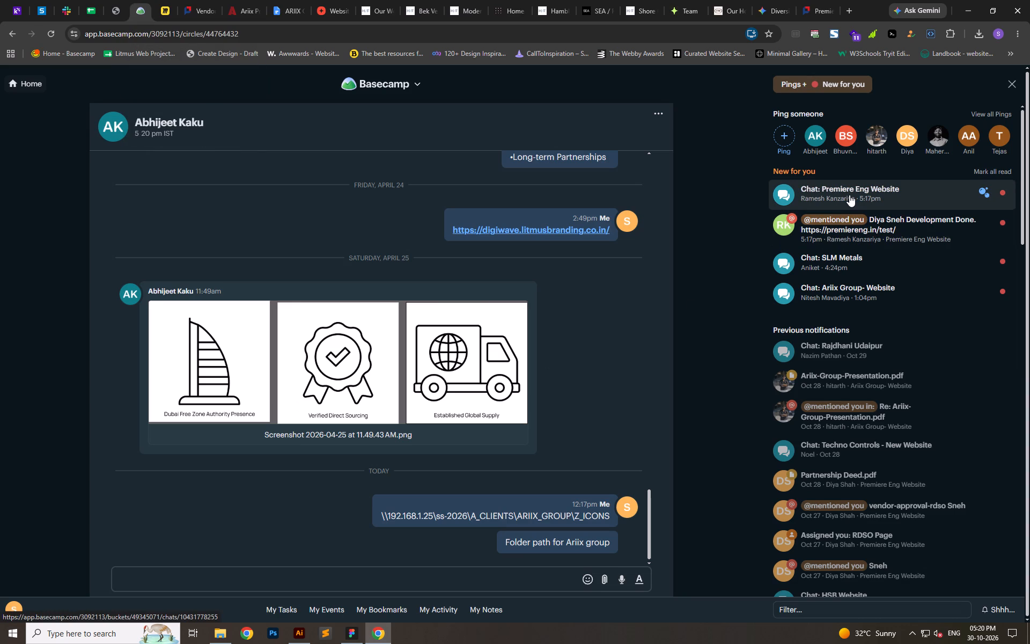
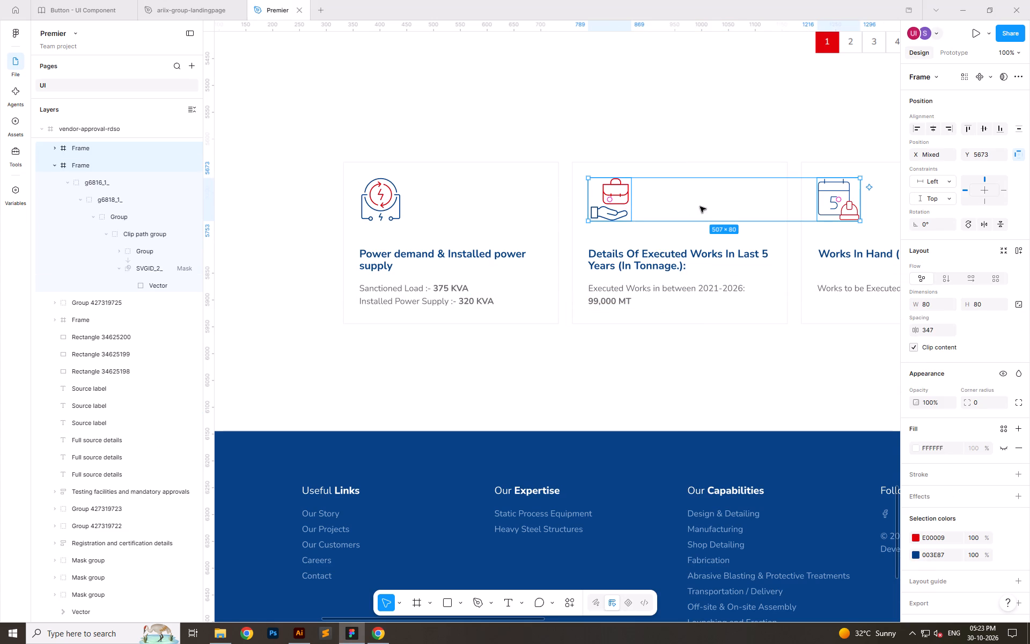
Swap the hand-and-briefcase icon on the Details Of Executed Works card with the calendar-and-helmet icon on the Works In Hand card.
drag(609, 201, 851, 213)
click(831, 394)
ctrl+scroll(513, 311, down, 5)
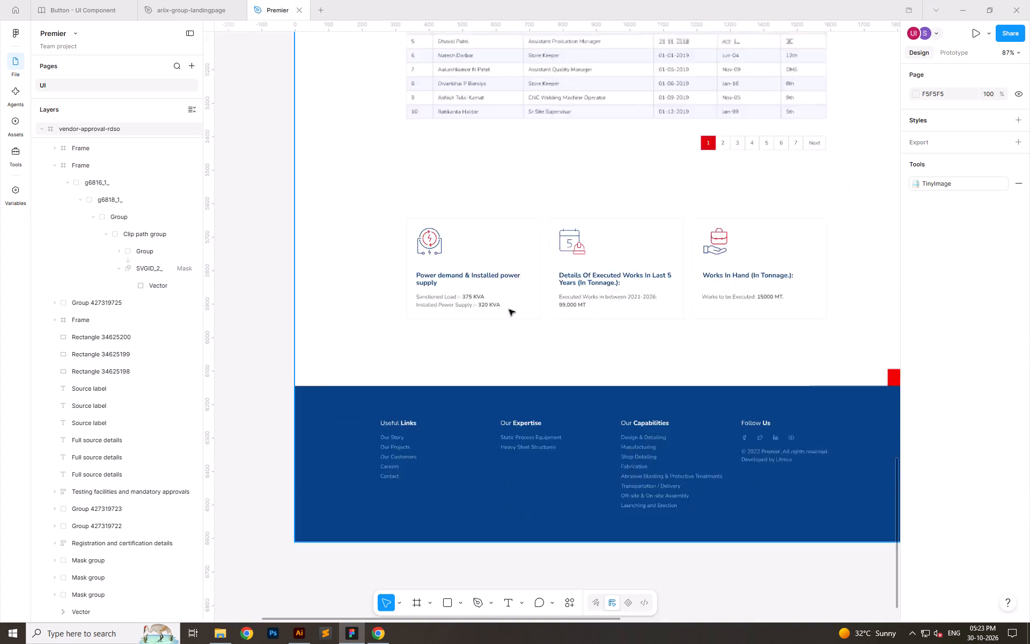
ctrl+scroll(509, 310, down, 7)
click(741, 334)
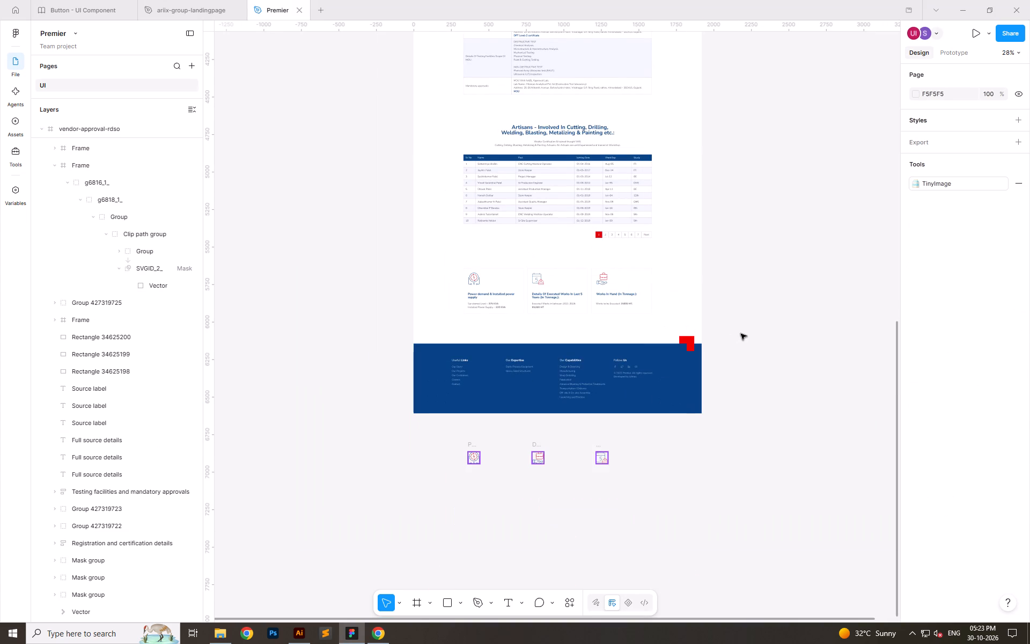
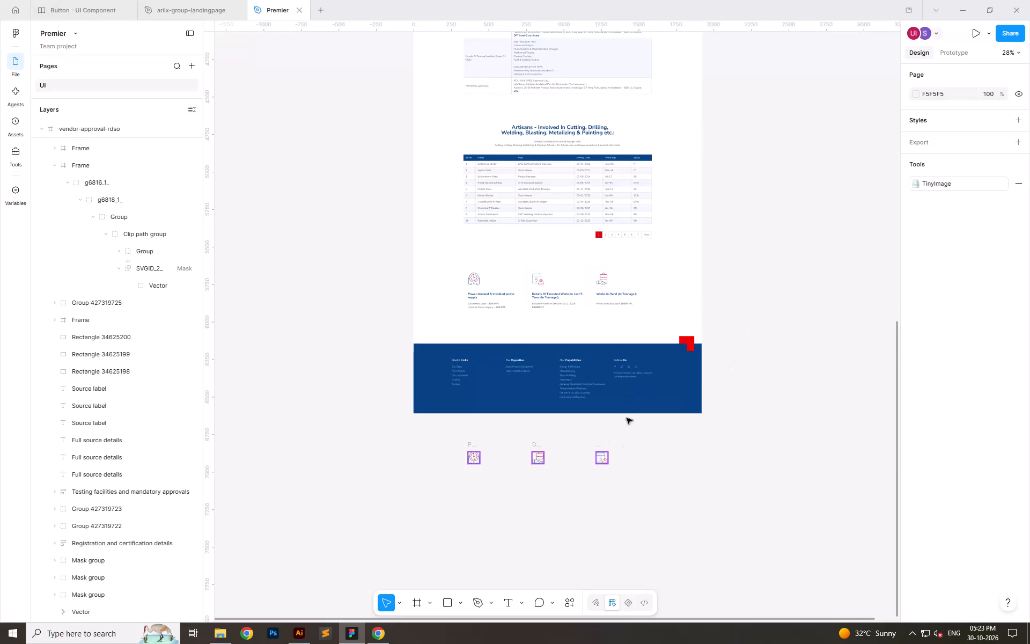
Swap the positions of the calendar-and-helmet and hand-and-briefcase export frames below the footer to match the card order.
click(636, 453)
click(696, 450)
drag(522, 435, 673, 503)
ctrl+scroll(555, 463, up, 7)
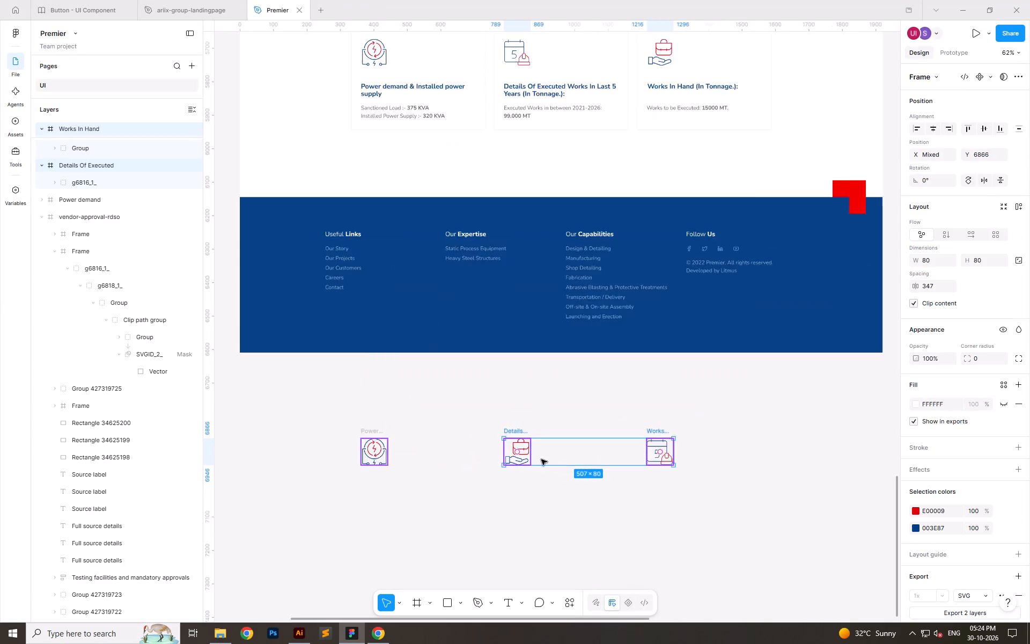
ctrl+scroll(541, 459, up, 5)
drag(502, 446, 729, 465)
click(729, 507)
ctrl+scroll(596, 401, down, 3)
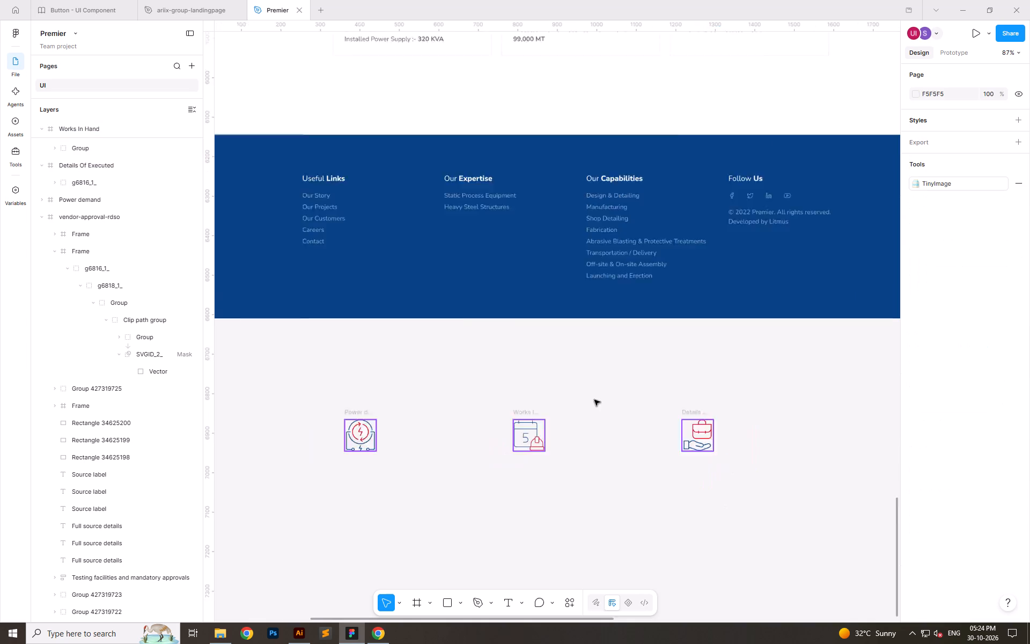
ctrl+scroll(594, 400, down, 15)
click(725, 415)
Rename the calendar-and-helmet export frame below the footer as Details Of Executed, copying the name from the hand-and-briefcase frame.
ctrl+scroll(648, 407, up, 6)
ctrl+scroll(527, 393, up, 5)
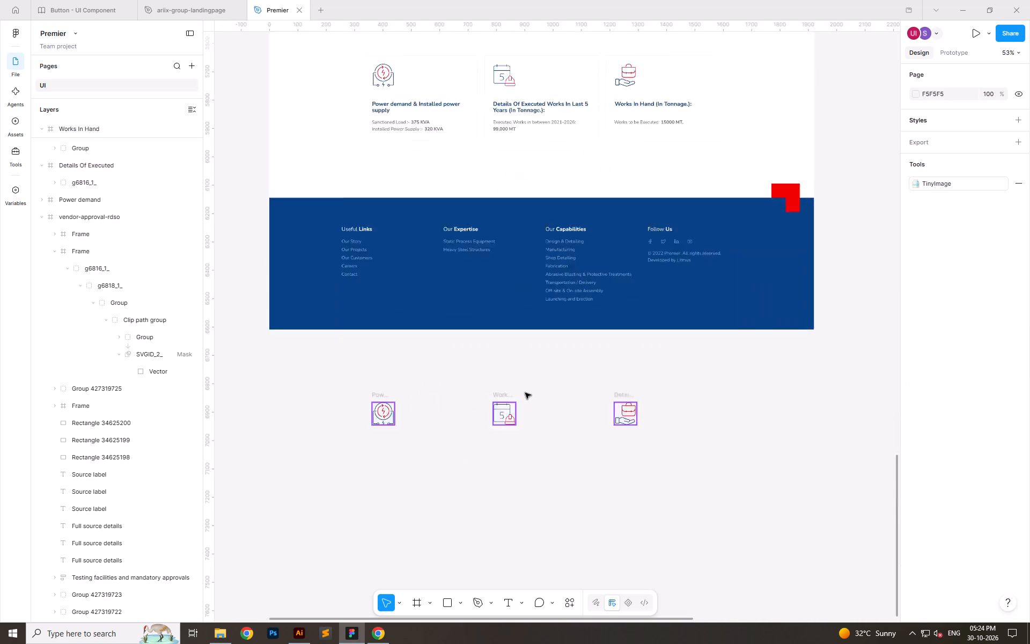
ctrl+scroll(525, 393, up, 5)
double_click(688, 404)
key(ctrl+c)
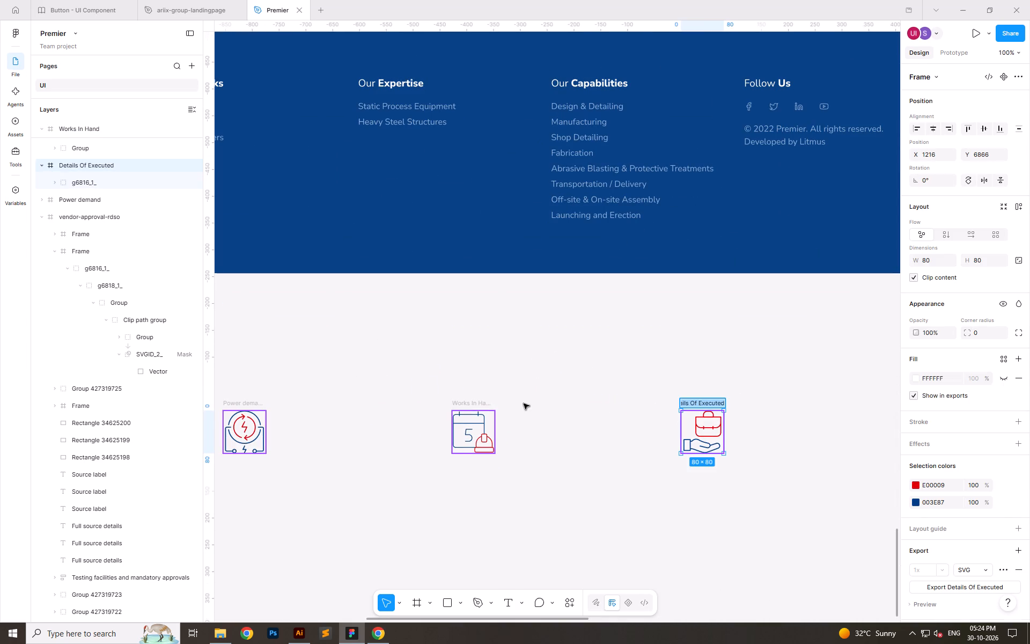
double_click(479, 401)
key(ctrl+v)
click(563, 372)
Rename the hand-and-briefcase export frame as Works In Hand (In Tonnage.):, using the text copied from its card heading.
ctrl+scroll(615, 491, down, 7)
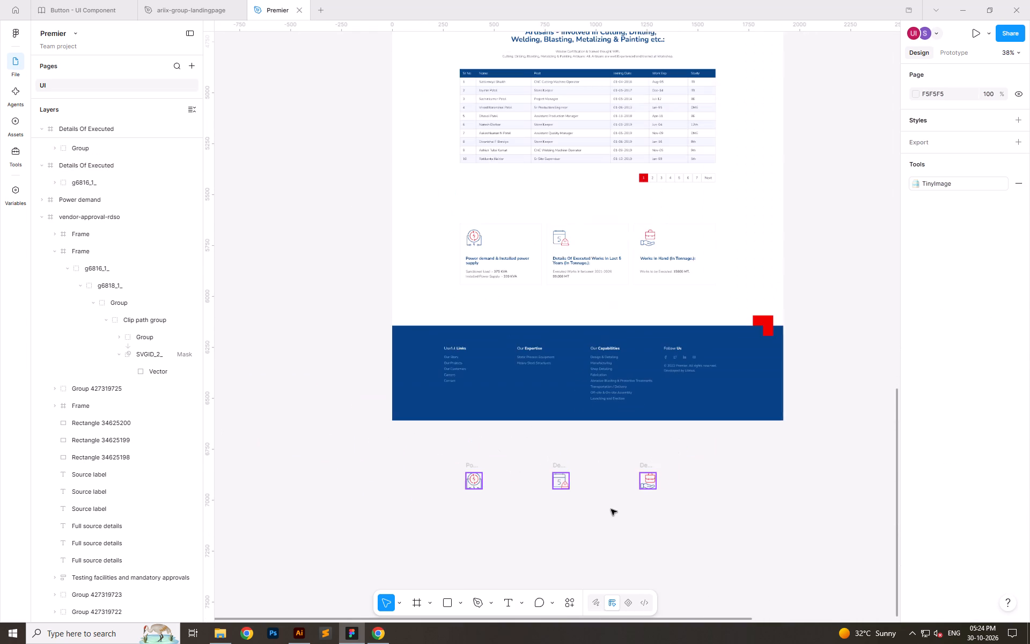
ctrl+double_click(664, 256)
key(ctrl+c)
click(644, 467)
ctrl+double_click(644, 465)
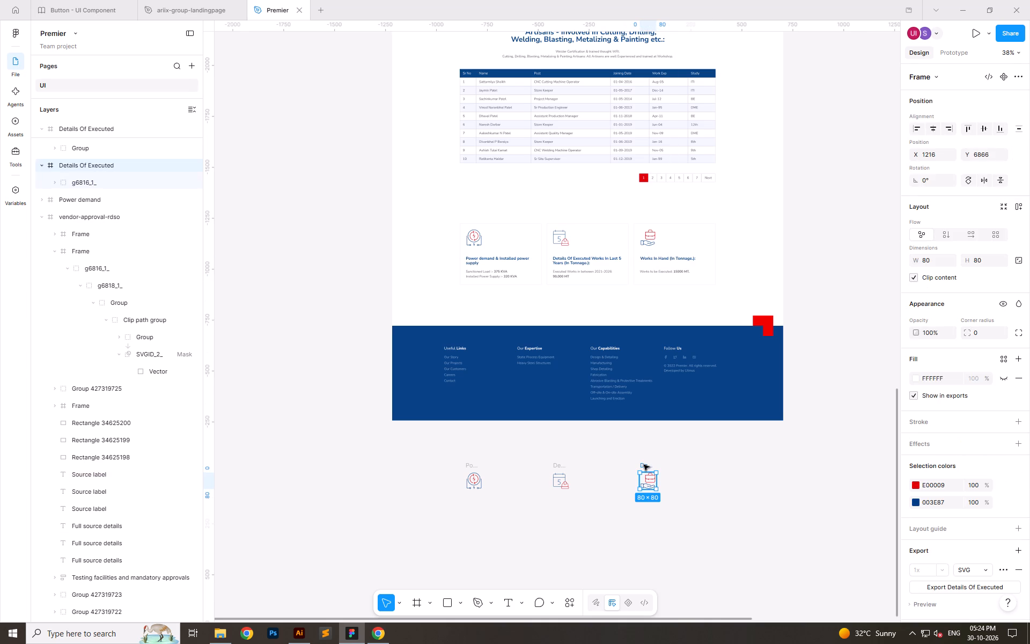
key(ctrl+v)
double_click(646, 465)
key(ctrl+v)
click(733, 467)
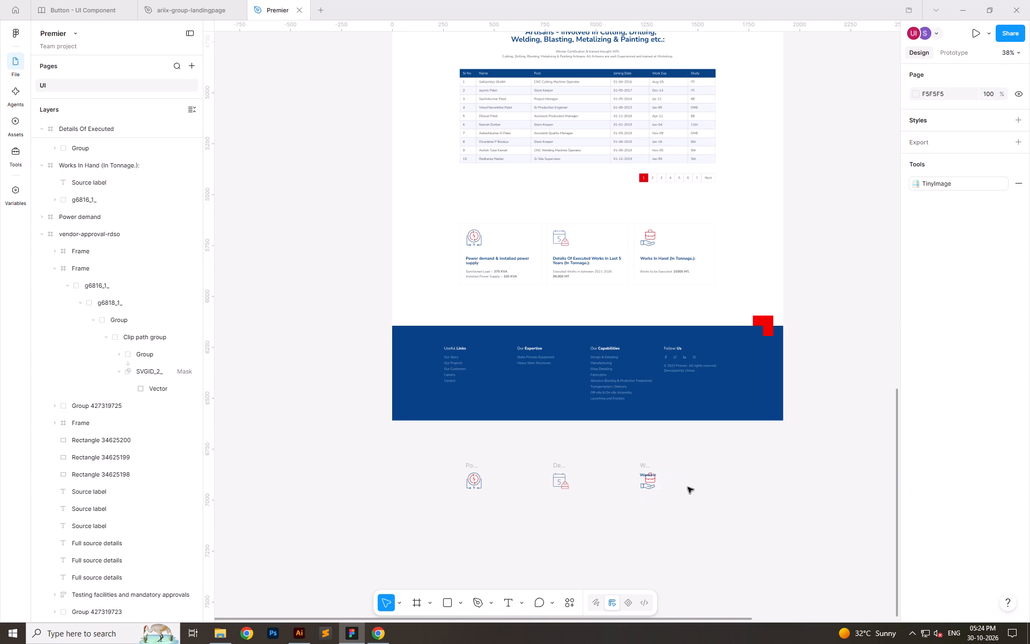
Delete the stray heading text pasted over the hand-and-briefcase icon in its export frame.
ctrl+scroll(688, 487, up, 5)
ctrl+scroll(602, 475, up, 4)
ctrl+scroll(602, 475, down, 1)
ctrl+click(606, 463)
key(Delete)
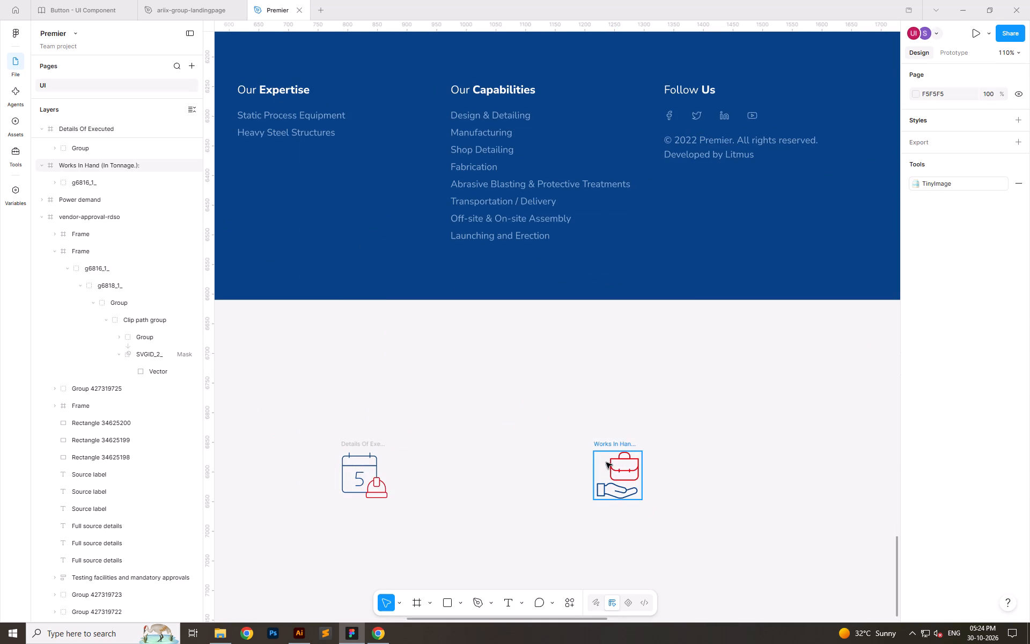
click(661, 419)
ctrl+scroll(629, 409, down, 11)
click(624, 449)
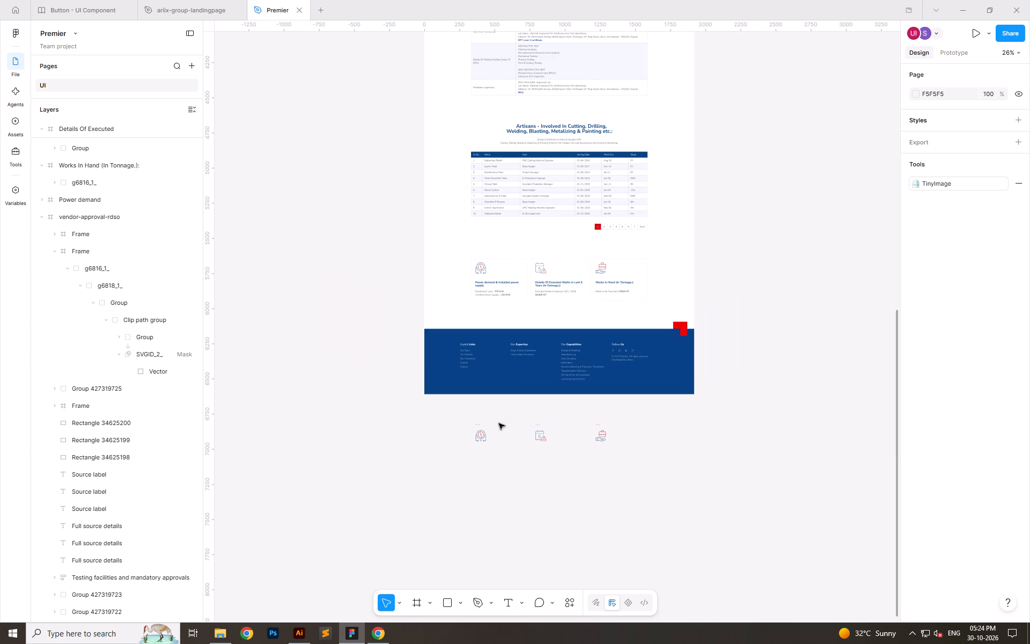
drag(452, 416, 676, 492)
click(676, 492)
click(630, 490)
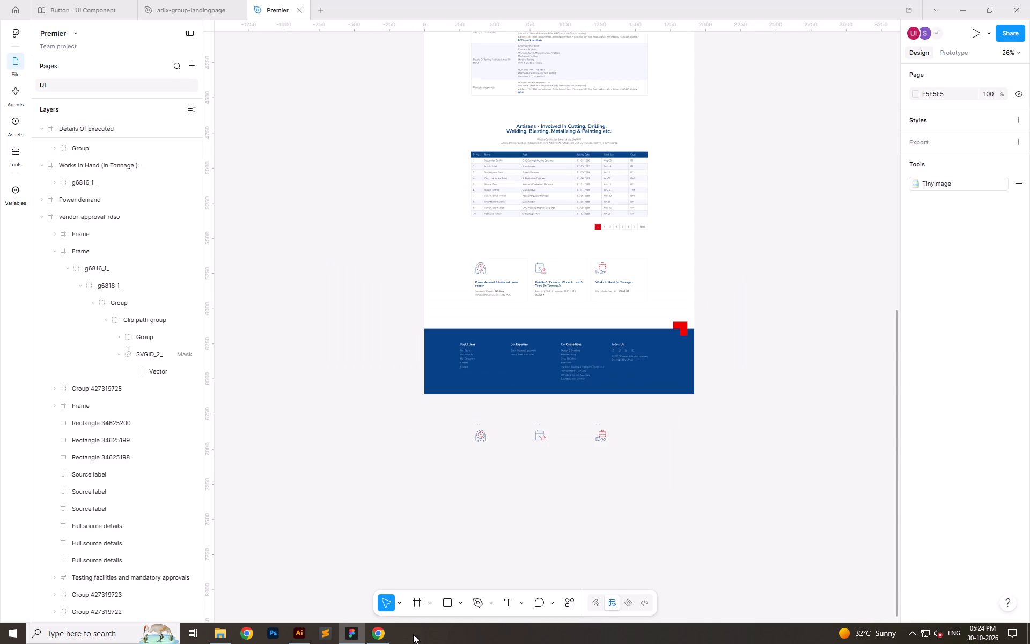
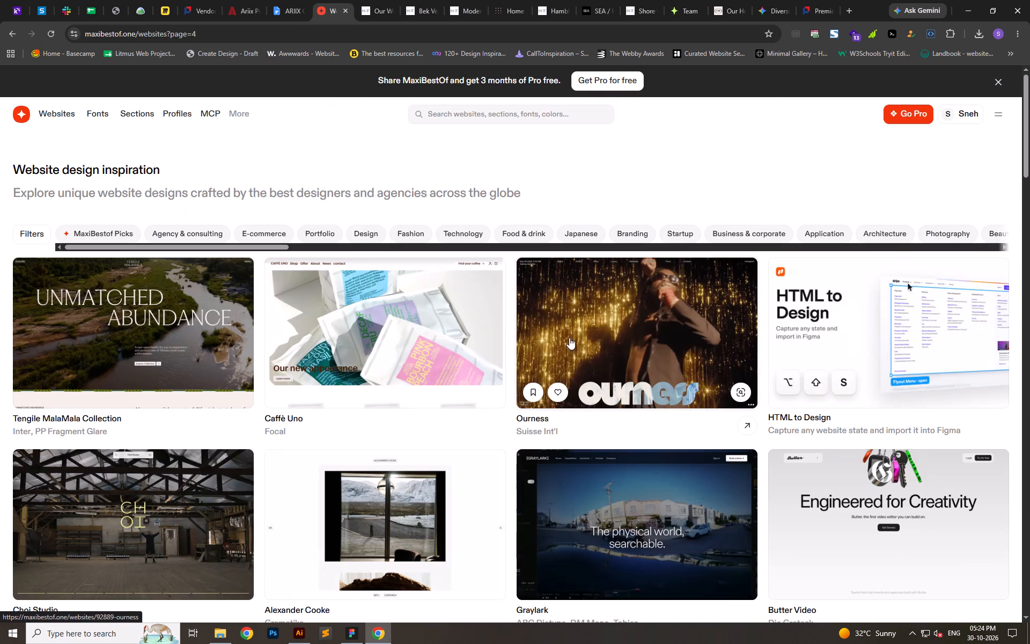
Browse the MaxiBestOf website inspiration gallery for reference designs, down to the Rime and Augustus entries.
scroll(628, 367, down, 1)
scroll(629, 367, up, 1)
scroll(511, 438, down, 6)
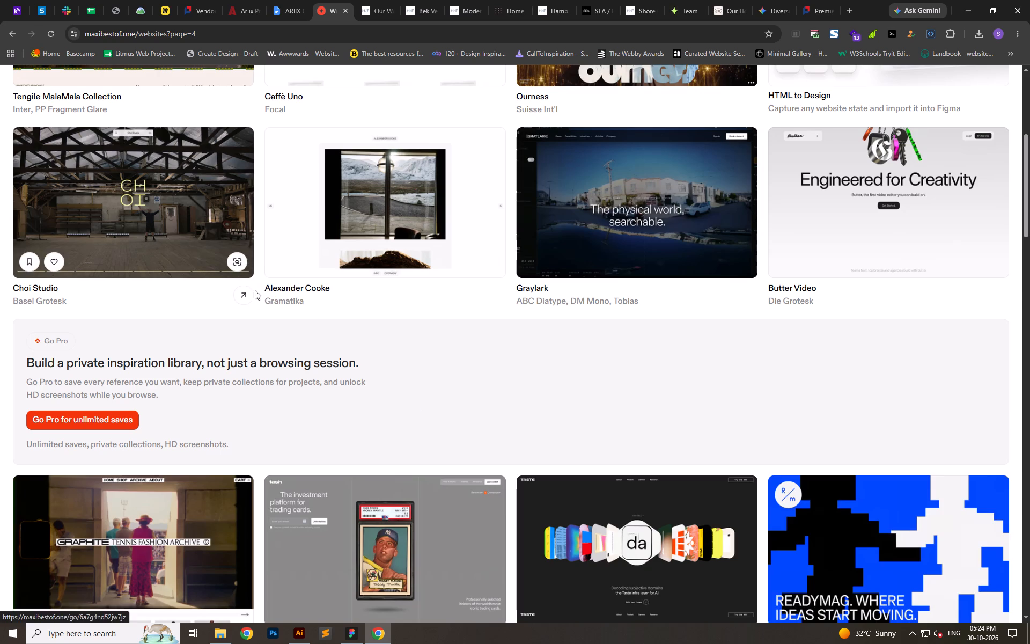
drag(260, 283, 324, 308)
click(537, 350)
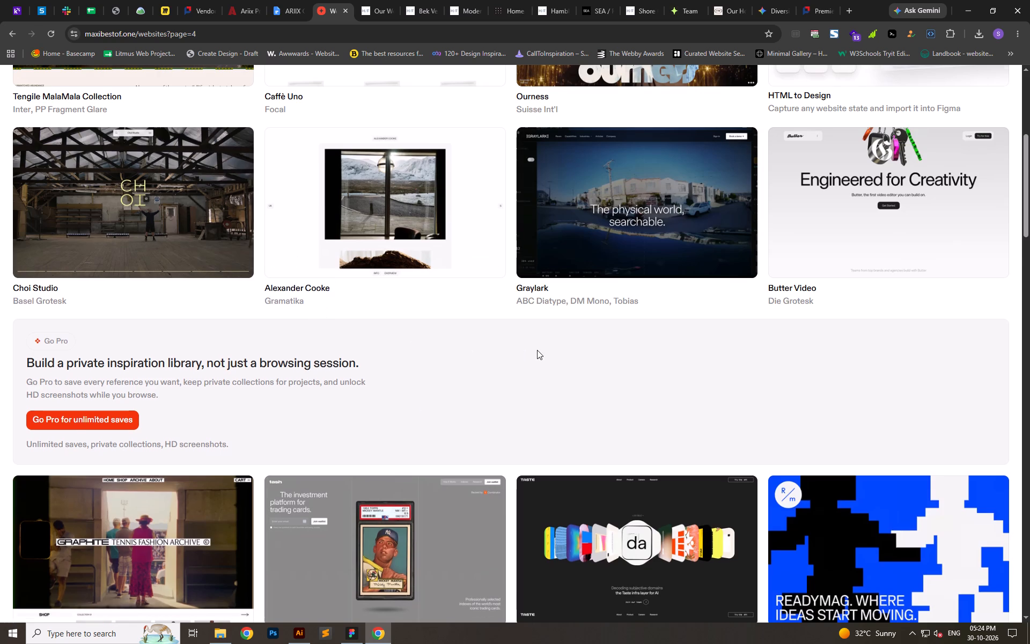
scroll(537, 350, down, 11)
scroll(680, 424, down, 2)
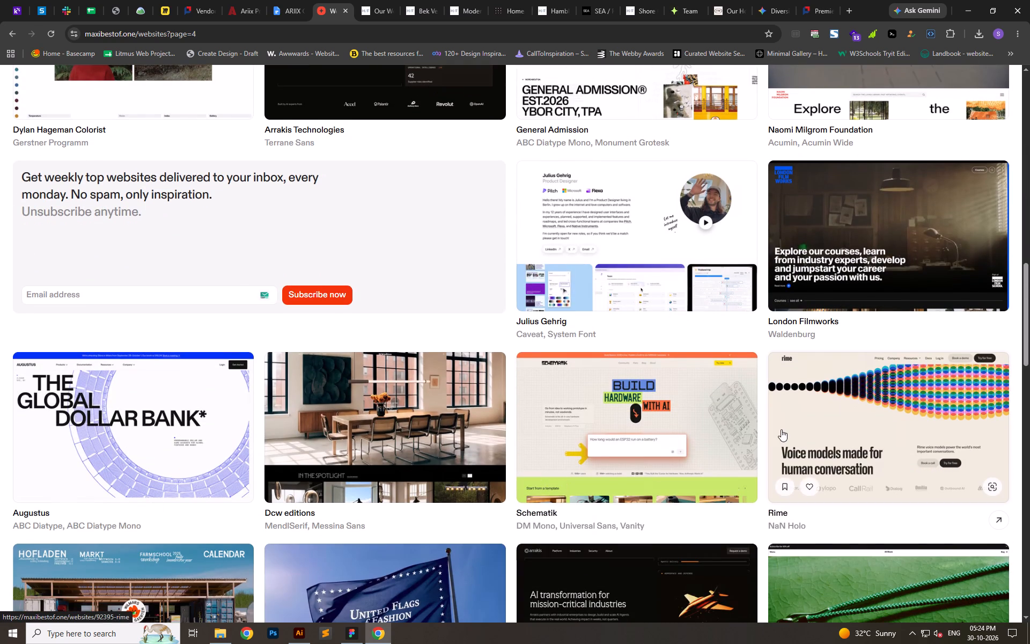
drag(760, 510, 807, 522)
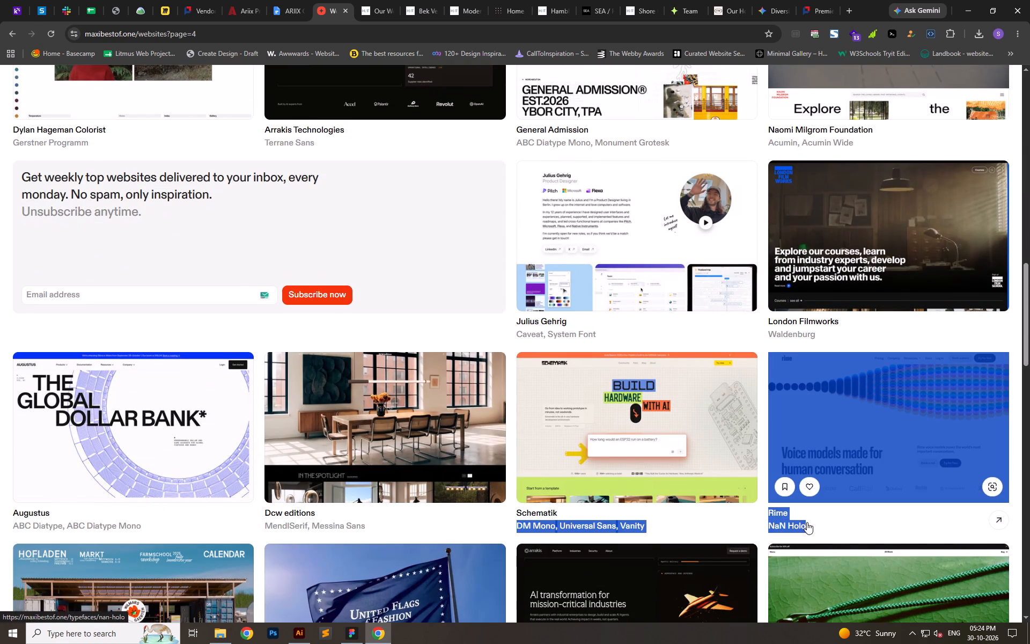
drag(807, 522, 808, 524)
click(762, 502)
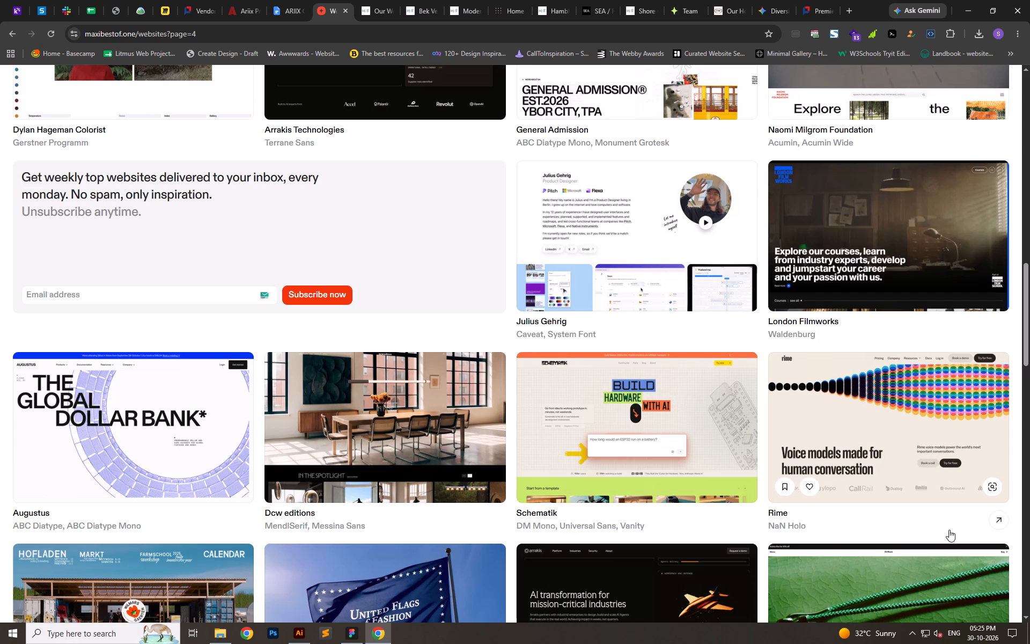
Open the Rime and Augustus websites from their gallery entries.
click(1004, 523)
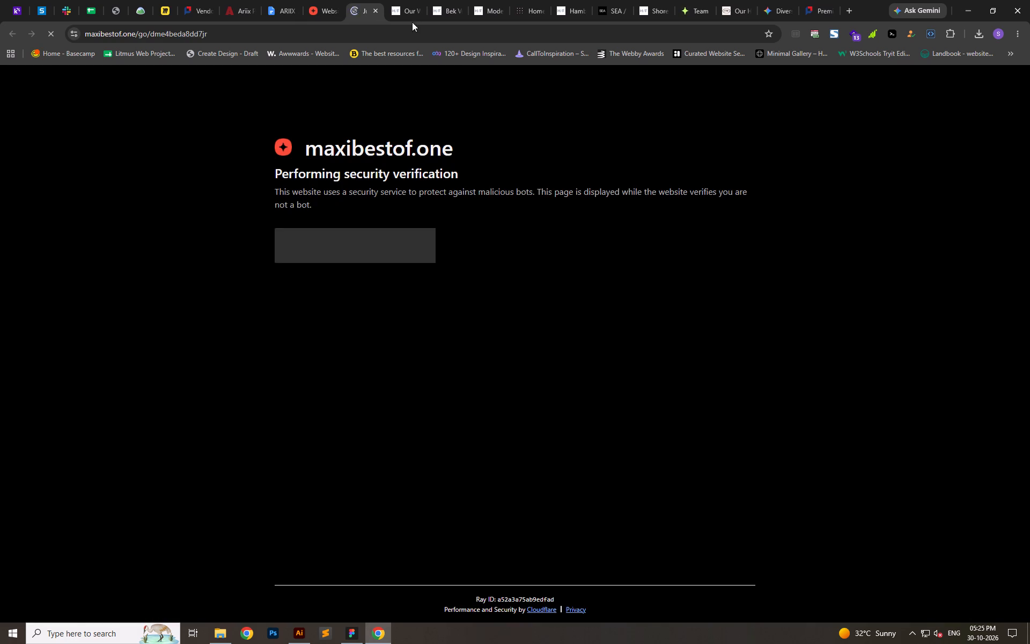
click(317, 0)
click(246, 517)
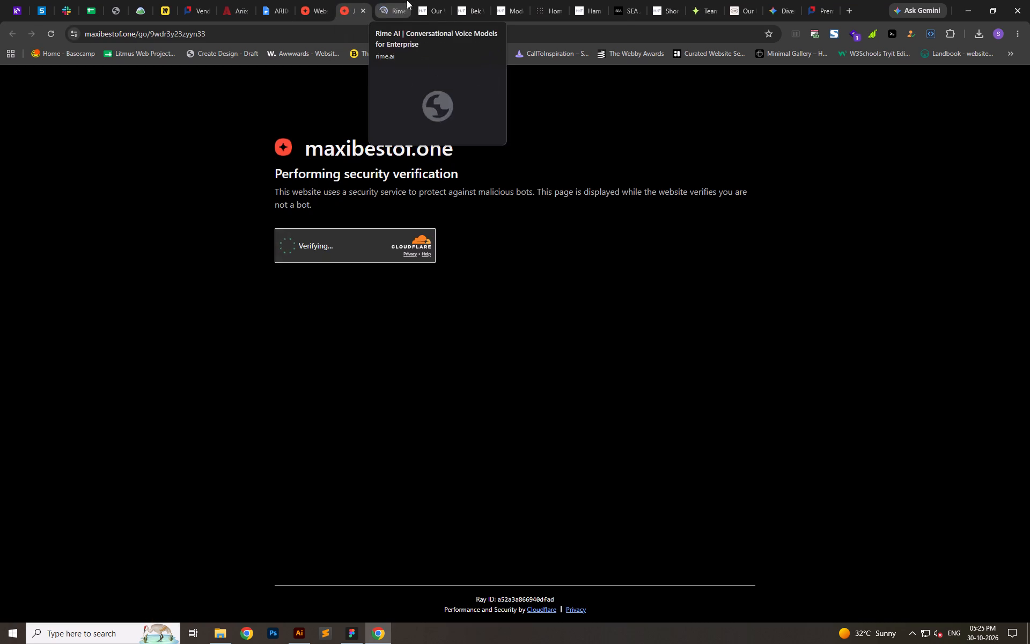
Switch to the Rime website and examine its animated hero and the Speech-to-speech on your terms section.
click(399, 0)
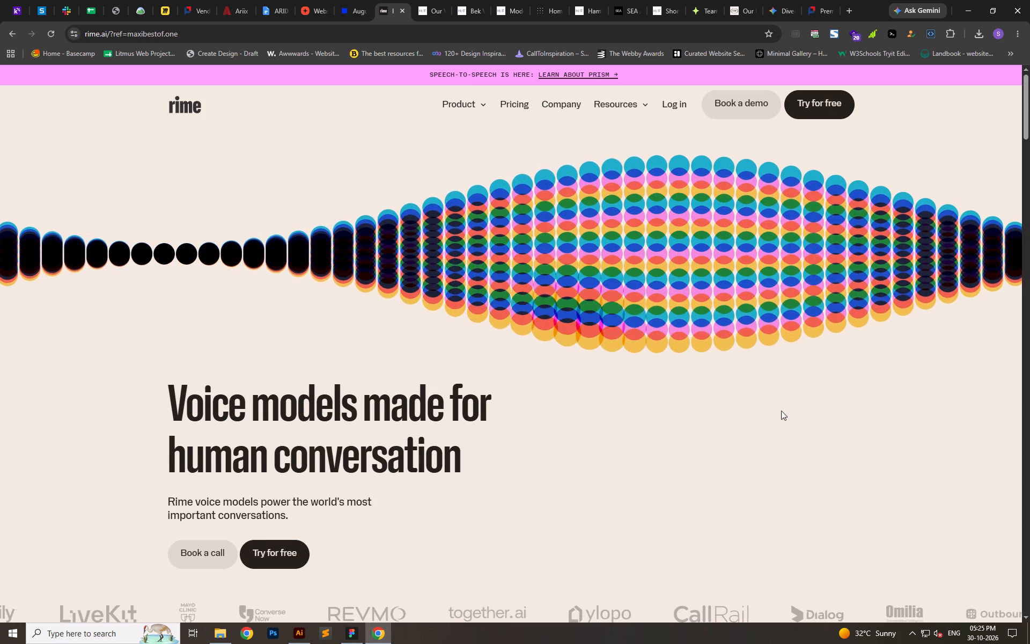
scroll(788, 409, down, 3)
scroll(775, 377, up, 4)
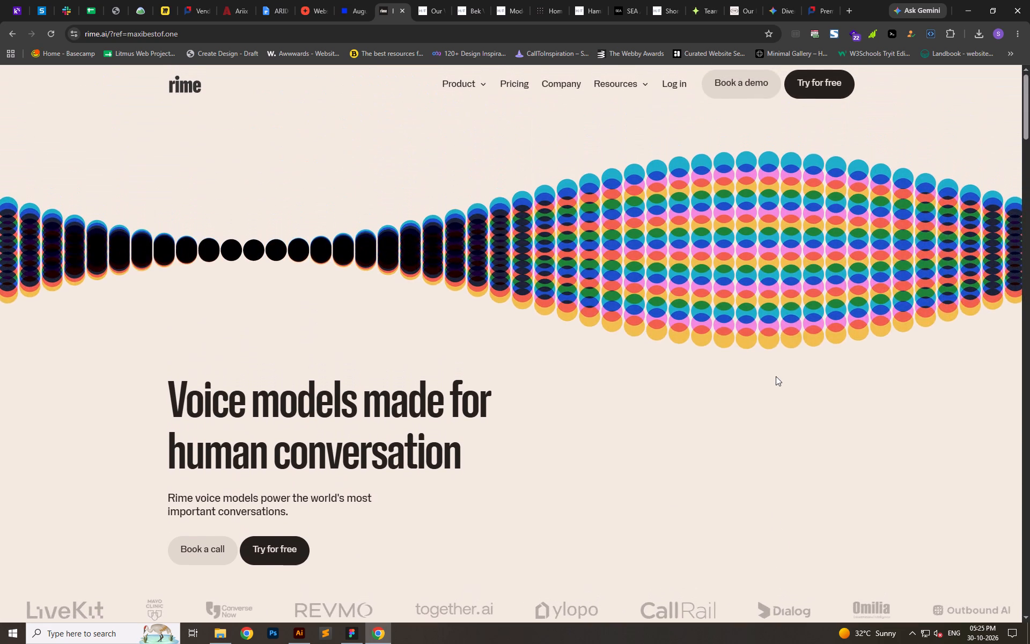
scroll(778, 376, down, 5)
scroll(424, 358, down, 6)
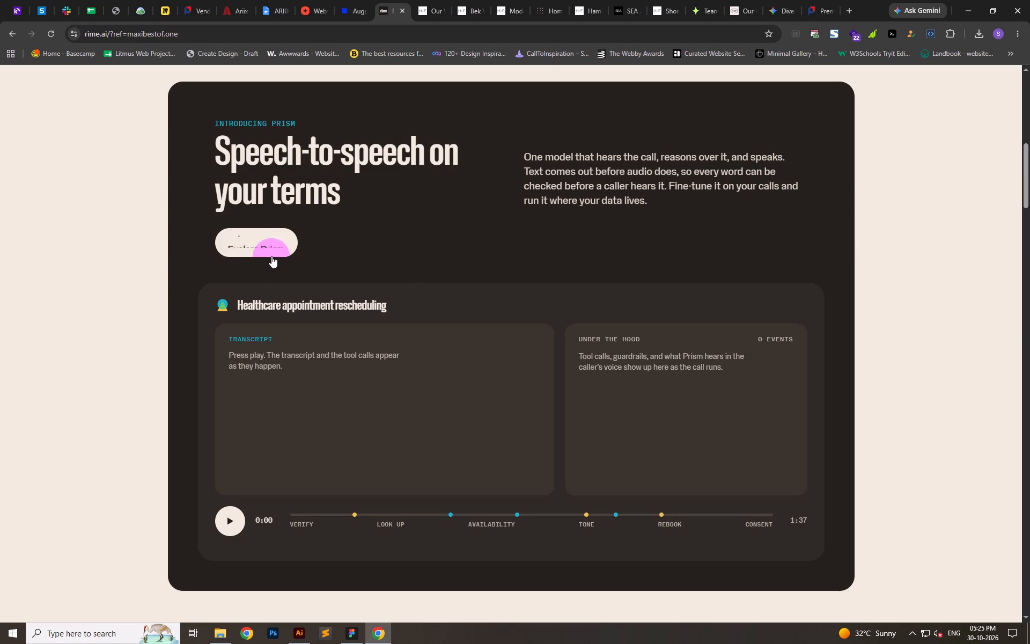
drag(399, 305, 178, 304)
click(178, 304)
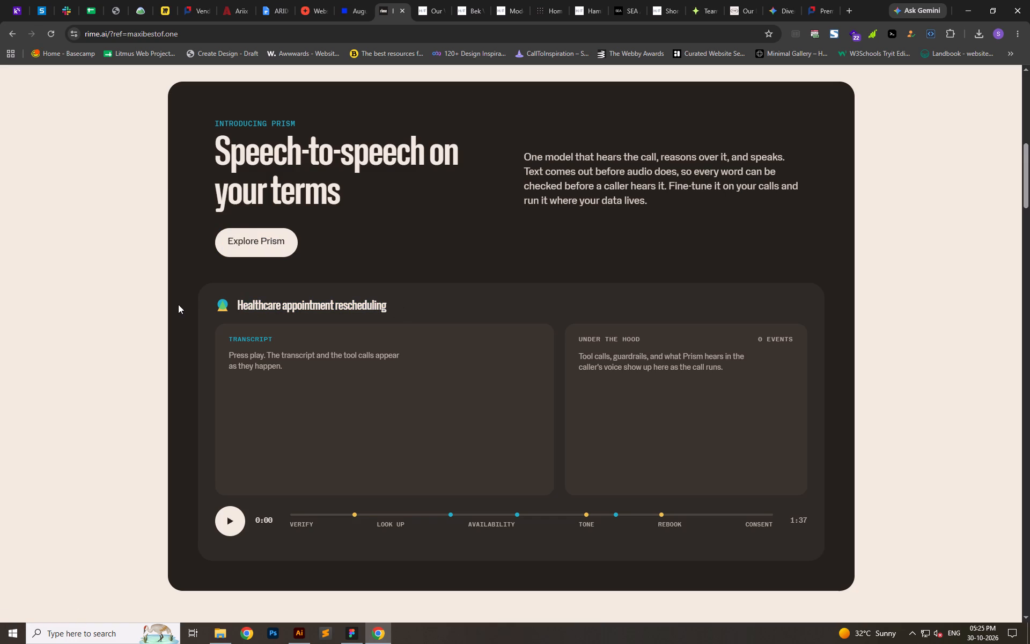
drag(227, 334, 733, 380)
click(870, 389)
Examine the Models for the whole conversation cards and the Reliability section on the Rime homepage.
scroll(736, 442, down, 5)
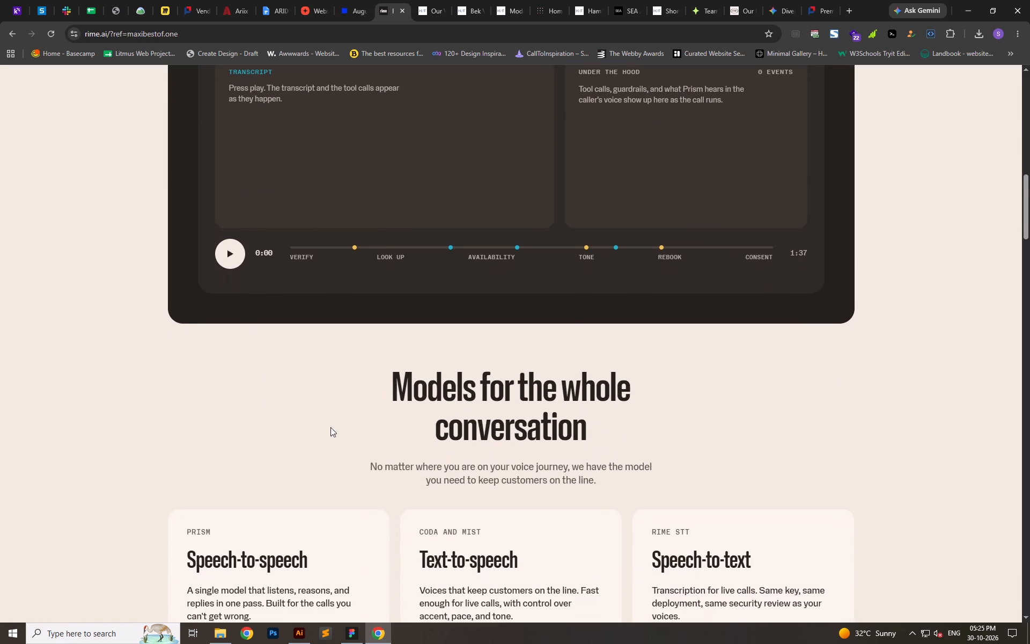
scroll(336, 428, down, 4)
drag(362, 250, 649, 268)
click(649, 268)
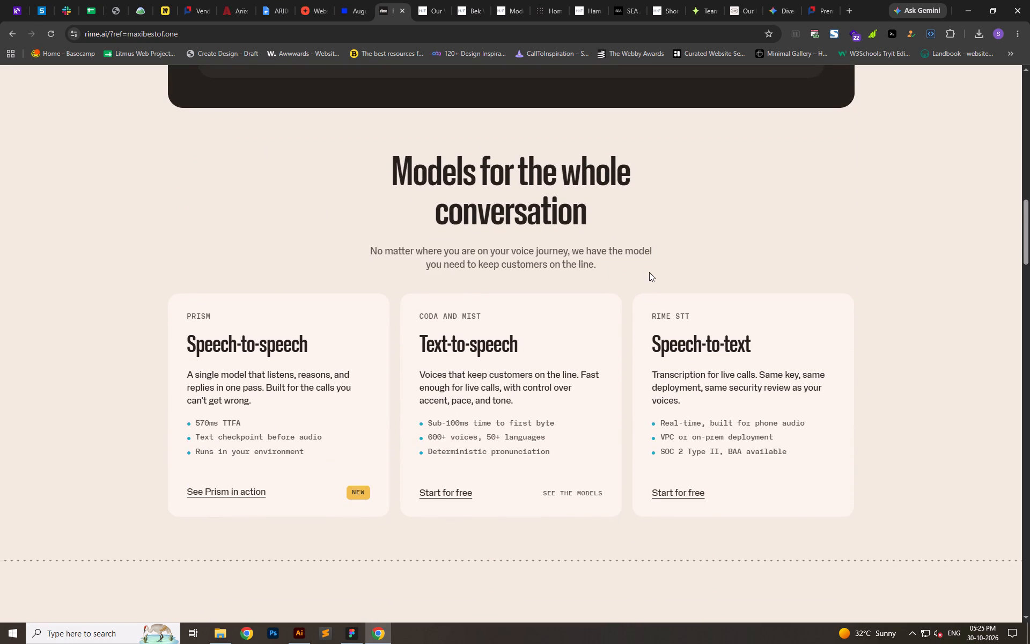
drag(562, 422, 371, 423)
click(544, 430)
scroll(671, 469, down, 8)
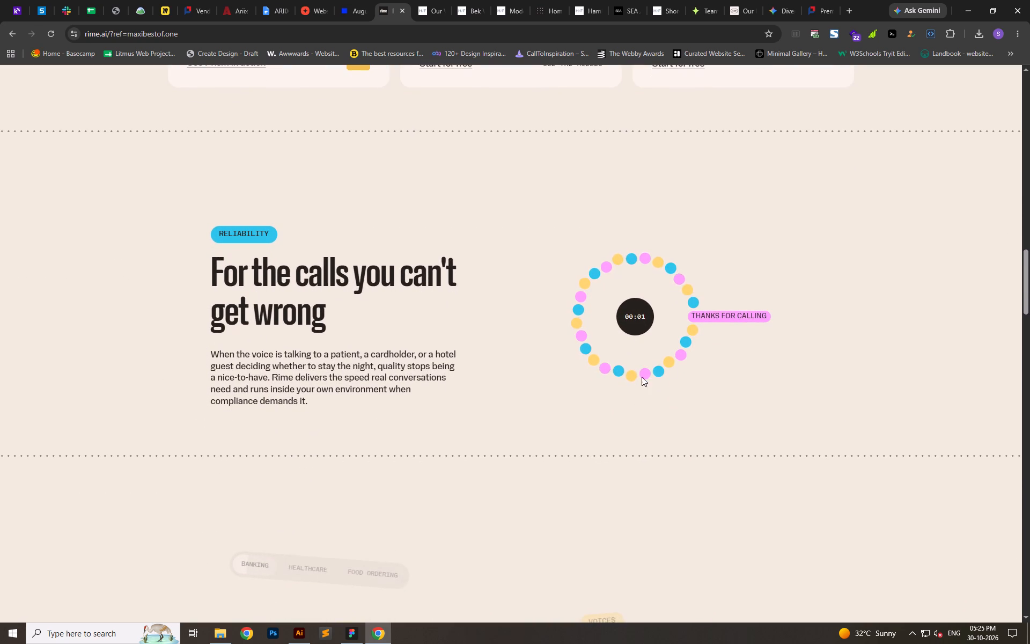
drag(341, 325, 336, 323)
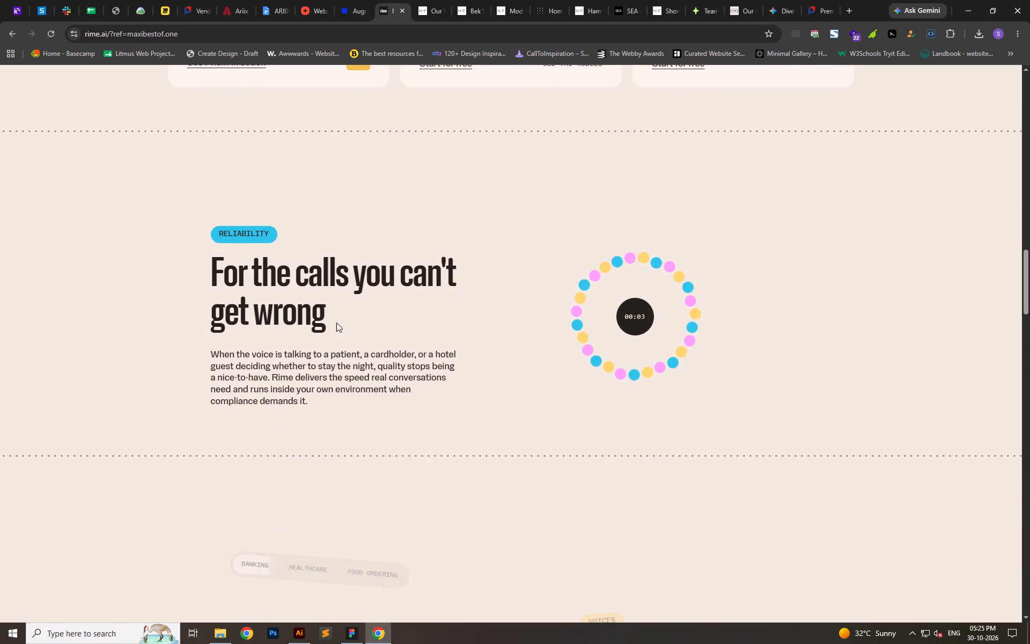
drag(336, 323, 212, 272)
click(192, 275)
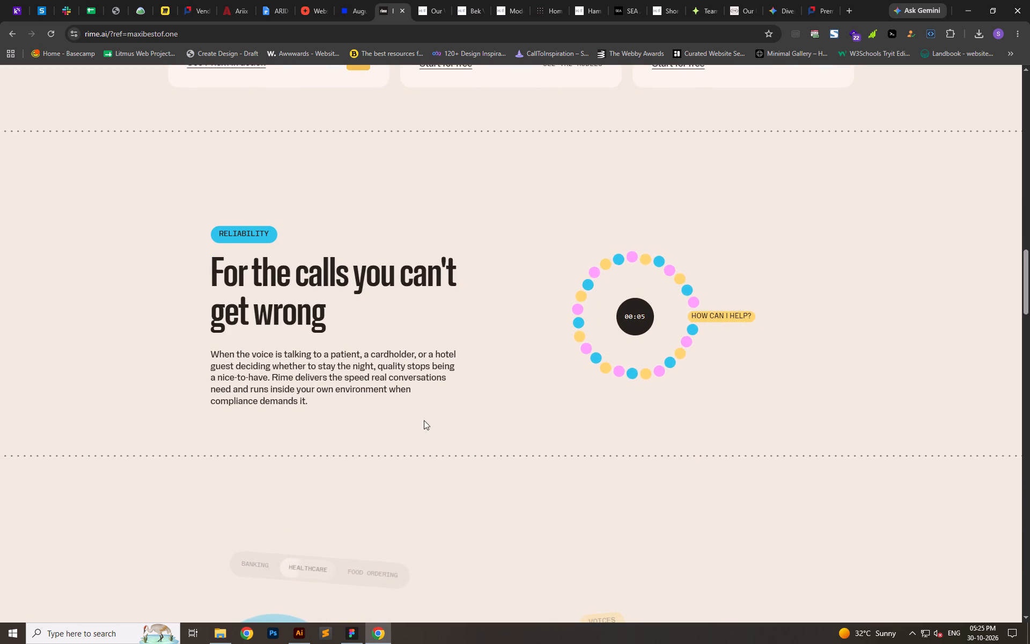
Try the Banking, Healthcare and Food Ordering views of the bubble chart in the Voices section.
scroll(409, 406, down, 6)
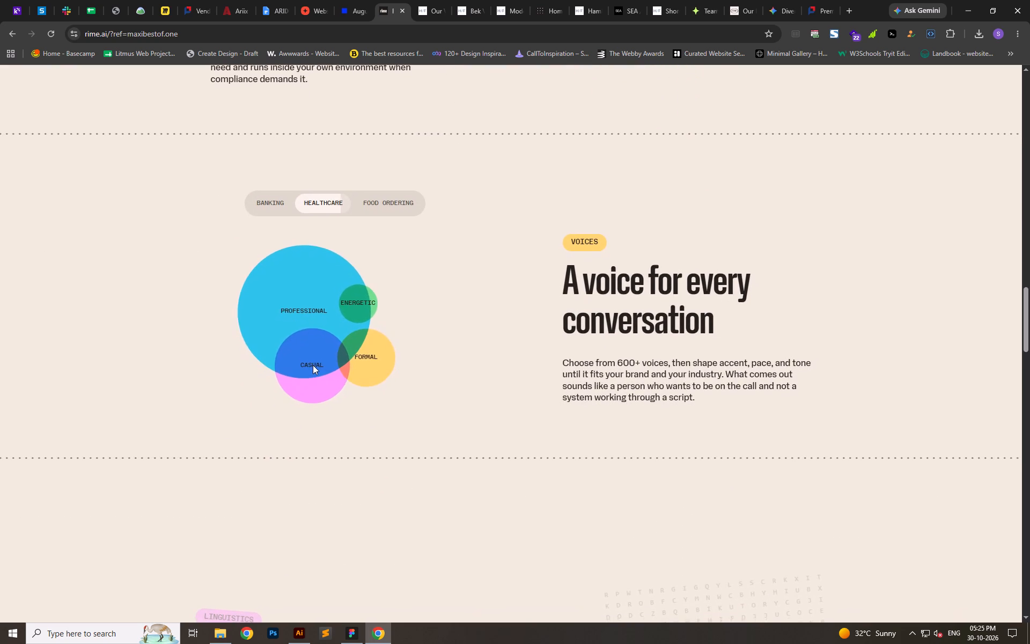
click(273, 204)
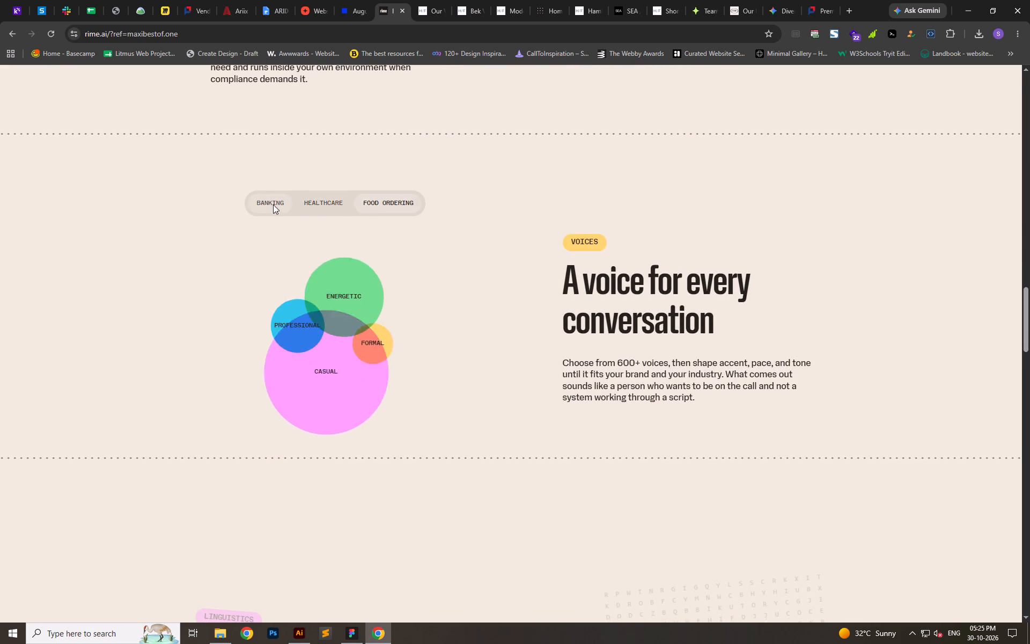
click(314, 201)
click(385, 199)
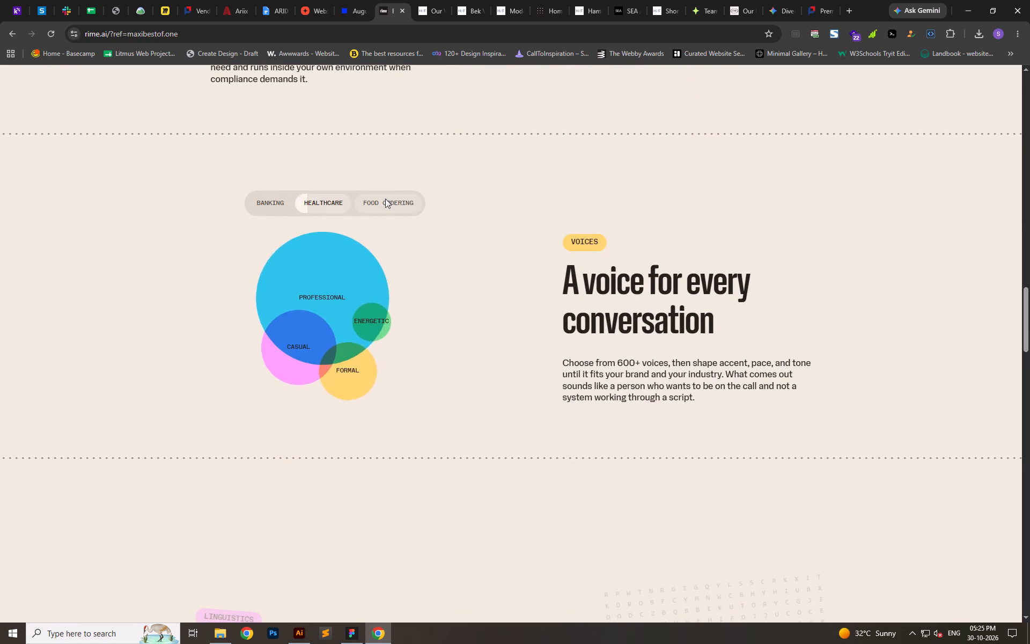
Examine the Linguistics word-grid animation and rotate the dotted globe in the Spoken like a local section.
scroll(468, 409, down, 3)
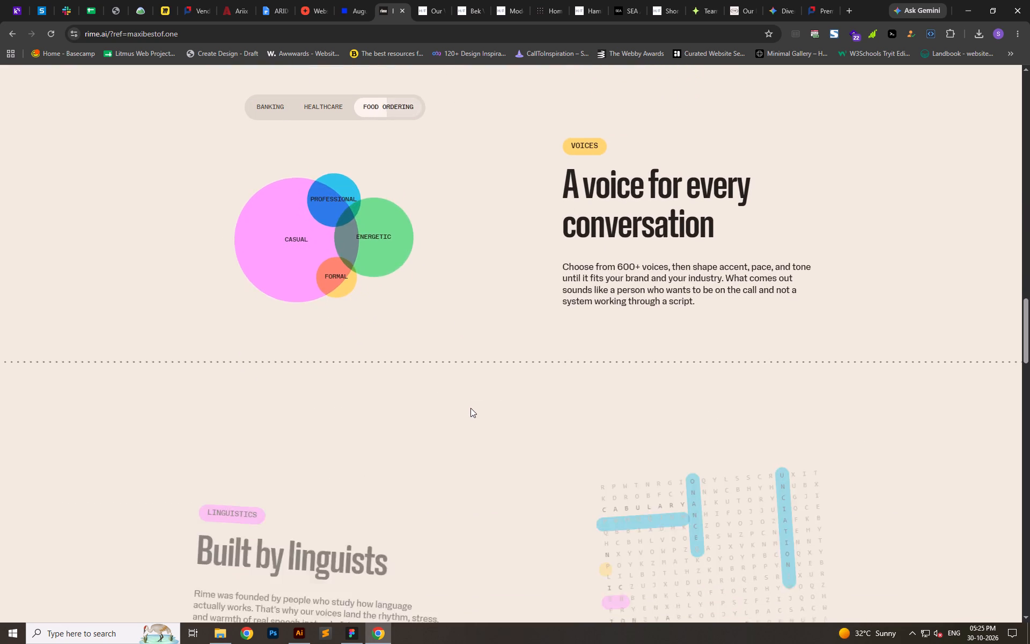
scroll(472, 408, down, 4)
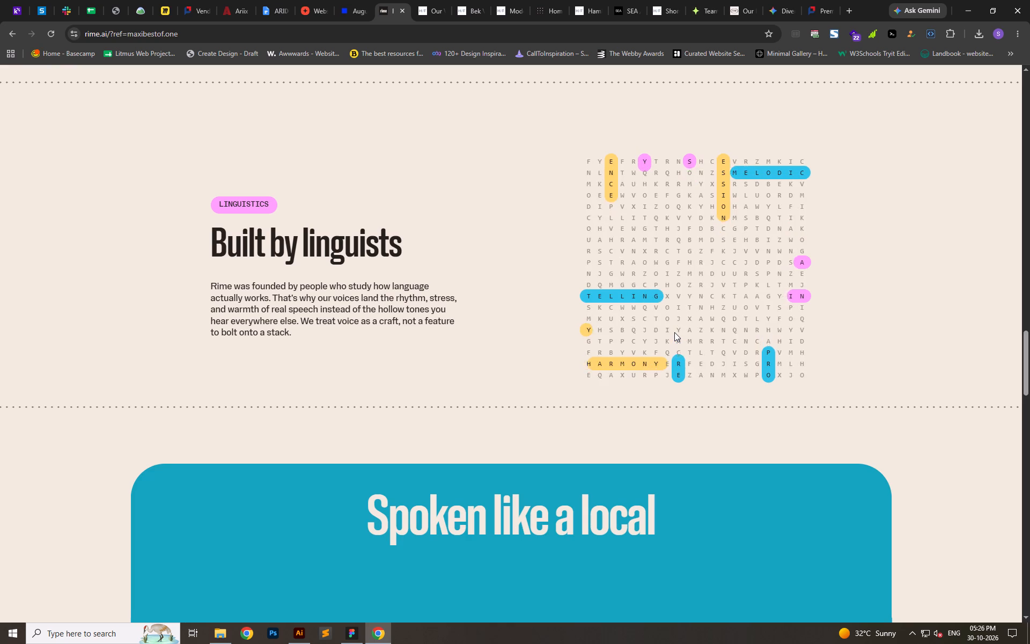
scroll(671, 332, down, 4)
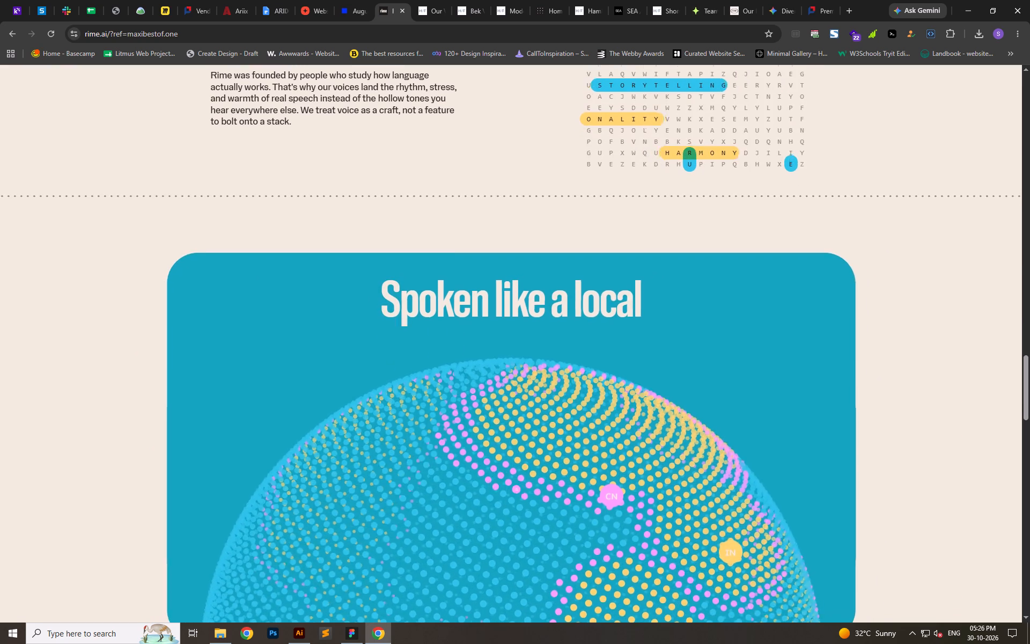
drag(641, 317, 610, 444)
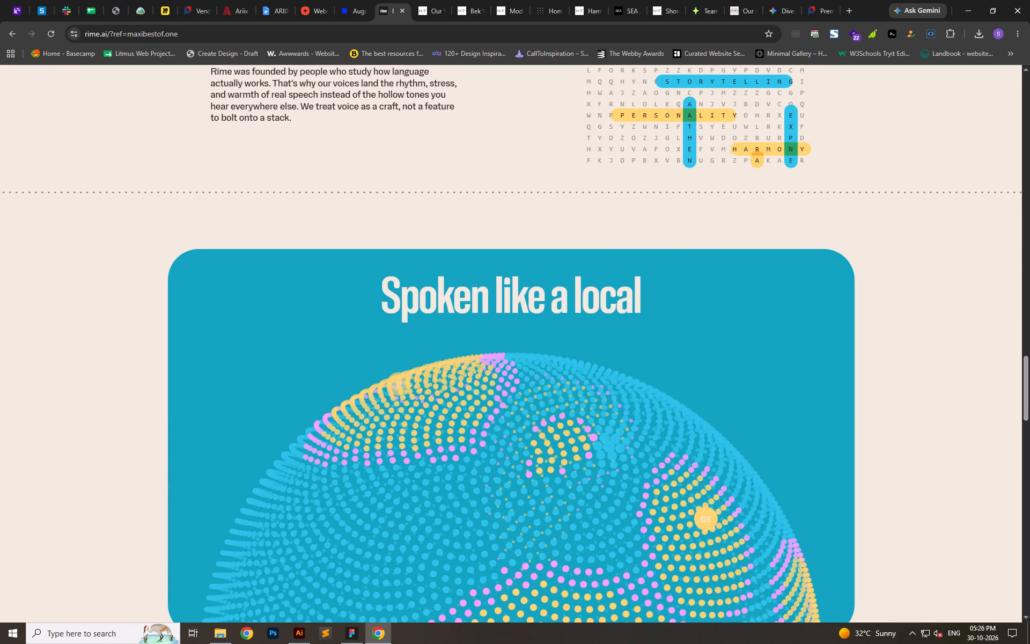
drag(610, 444, 570, 431)
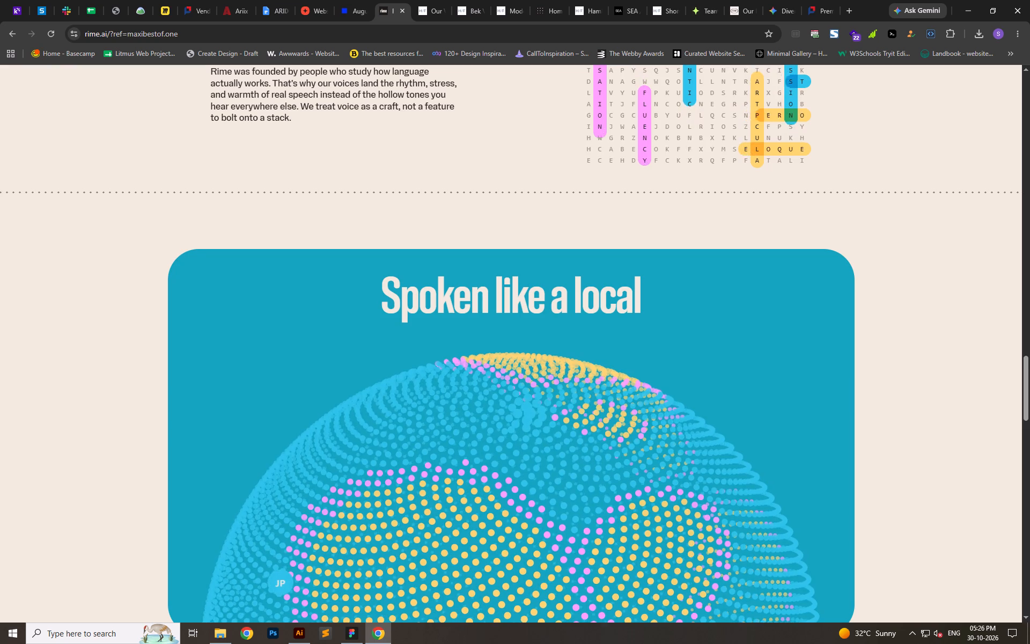
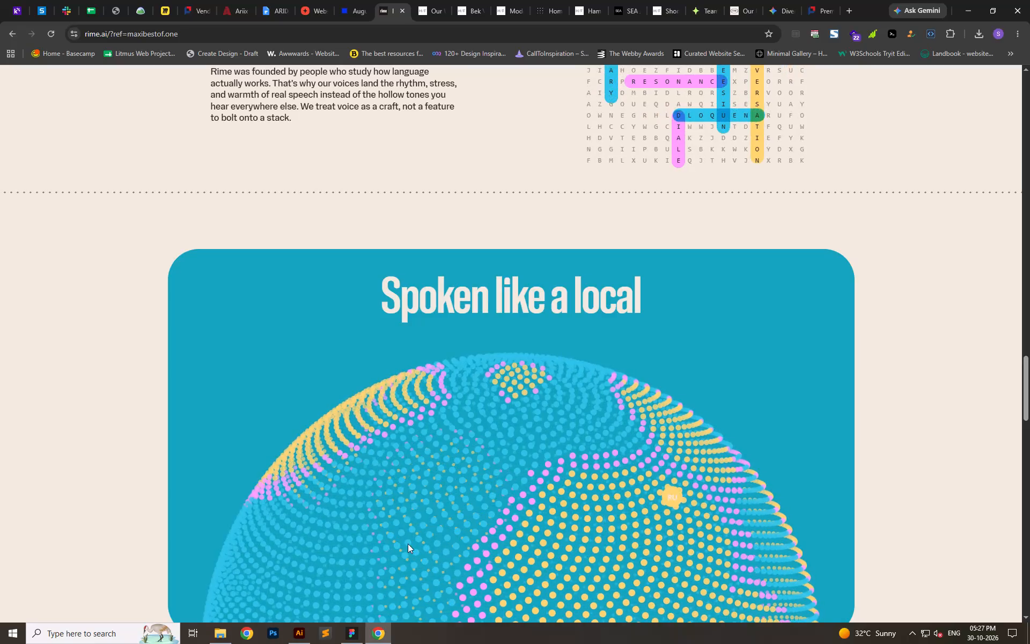
View the lower part of the Spoken like a local section and the customer testimonials on the Rime homepage.
scroll(509, 475, down, 4)
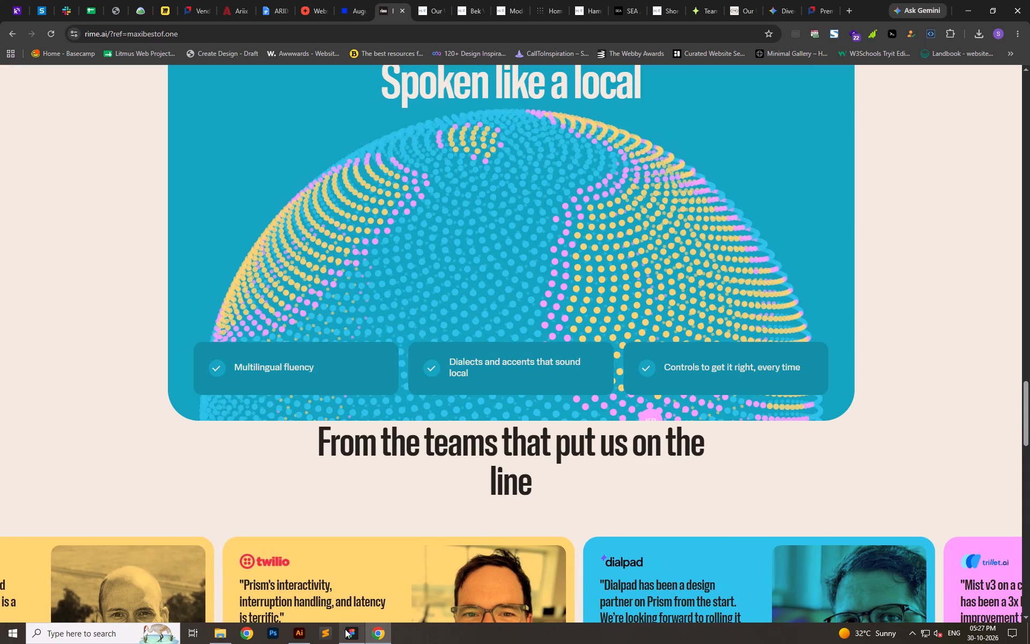
Switch to Figma and review the vendor-approval-rdso page from its header to the footer and the icon frames beneath it.
click(349, 633)
scroll(528, 450, up, 10)
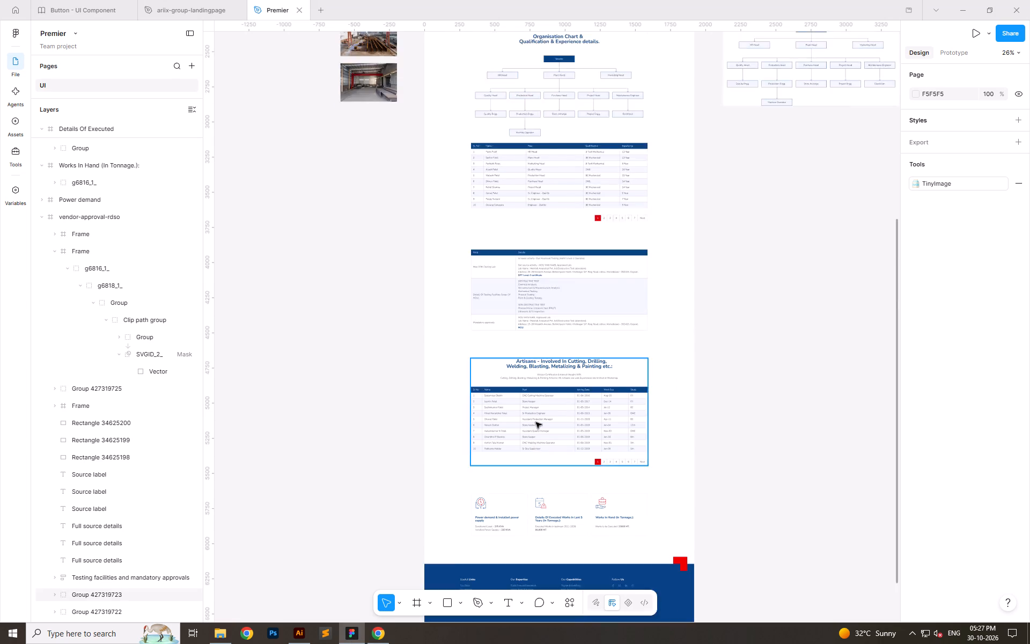
scroll(536, 422, up, 18)
click(611, 143)
scroll(571, 215, down, 15)
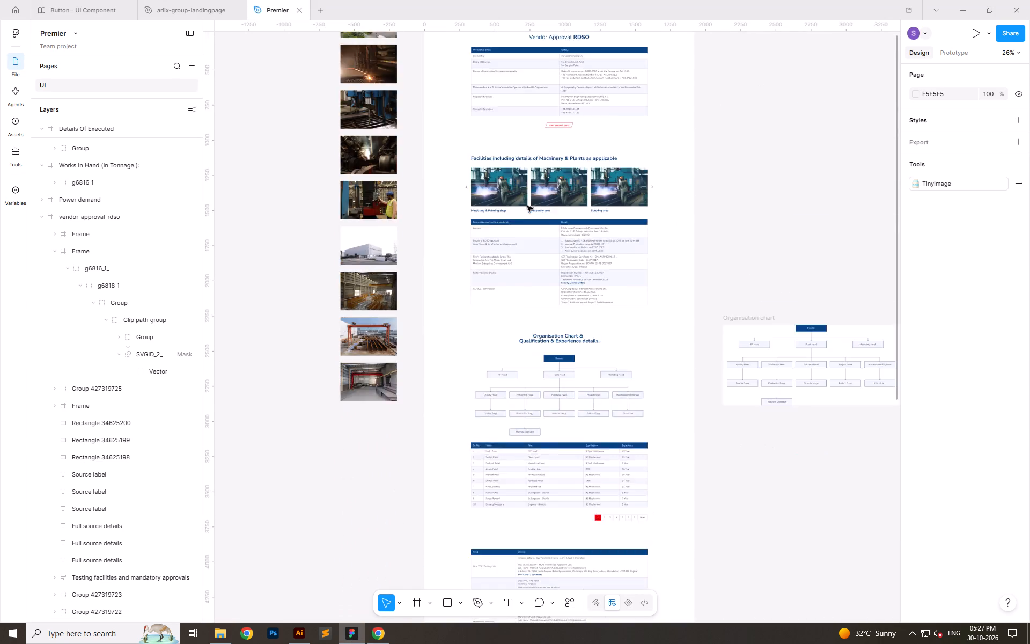
scroll(527, 206, down, 18)
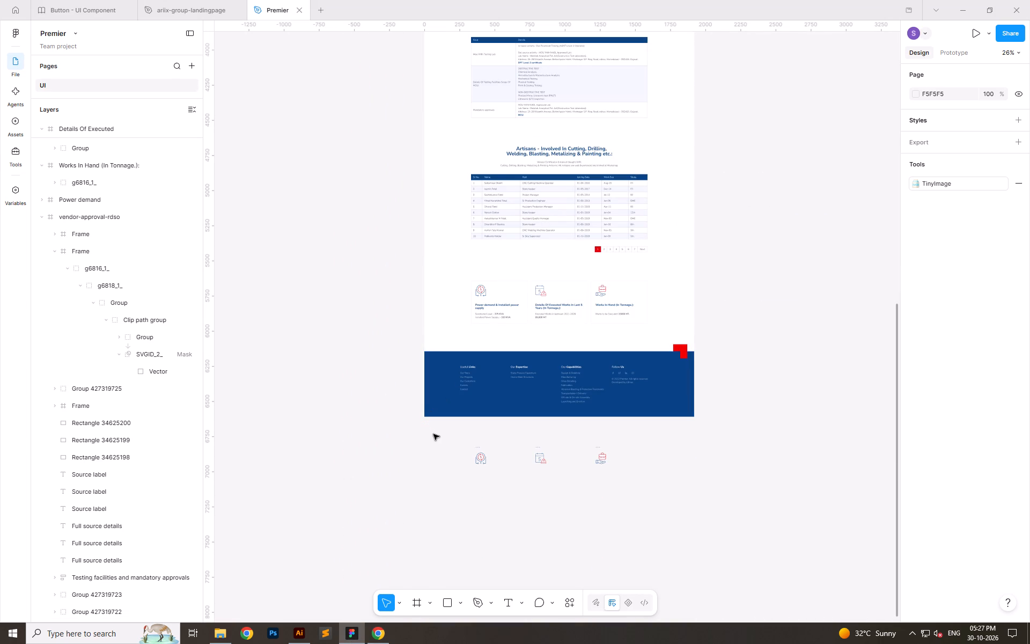
scroll(617, 404, up, 20)
scroll(613, 399, up, 6)
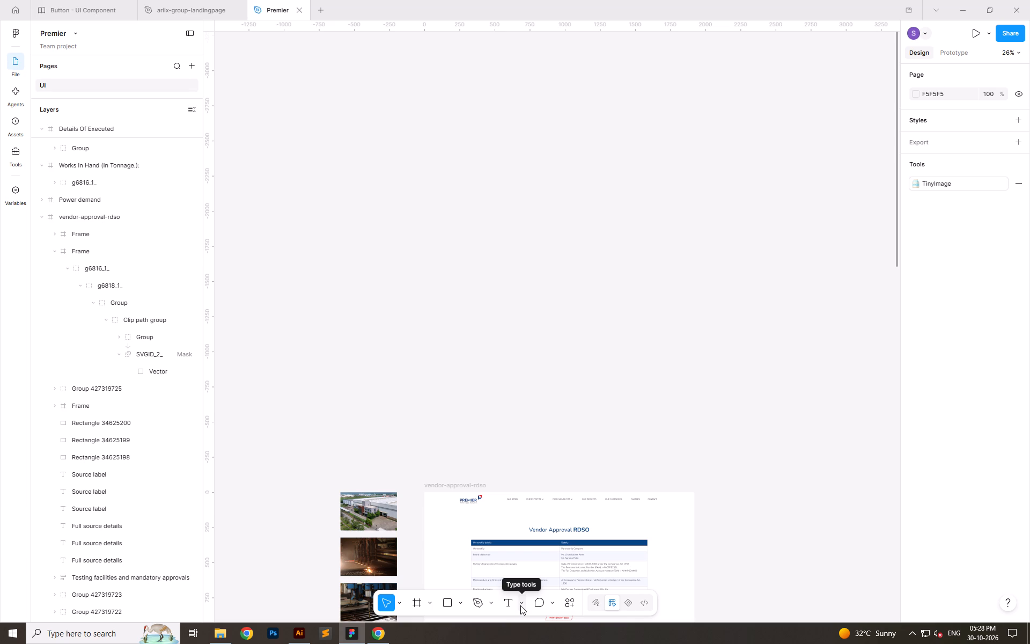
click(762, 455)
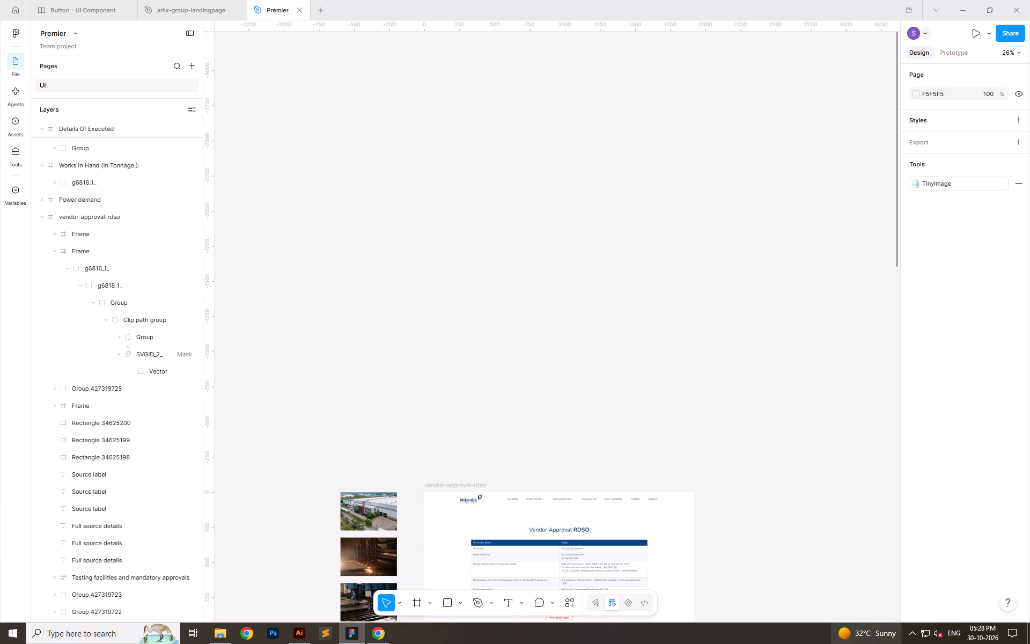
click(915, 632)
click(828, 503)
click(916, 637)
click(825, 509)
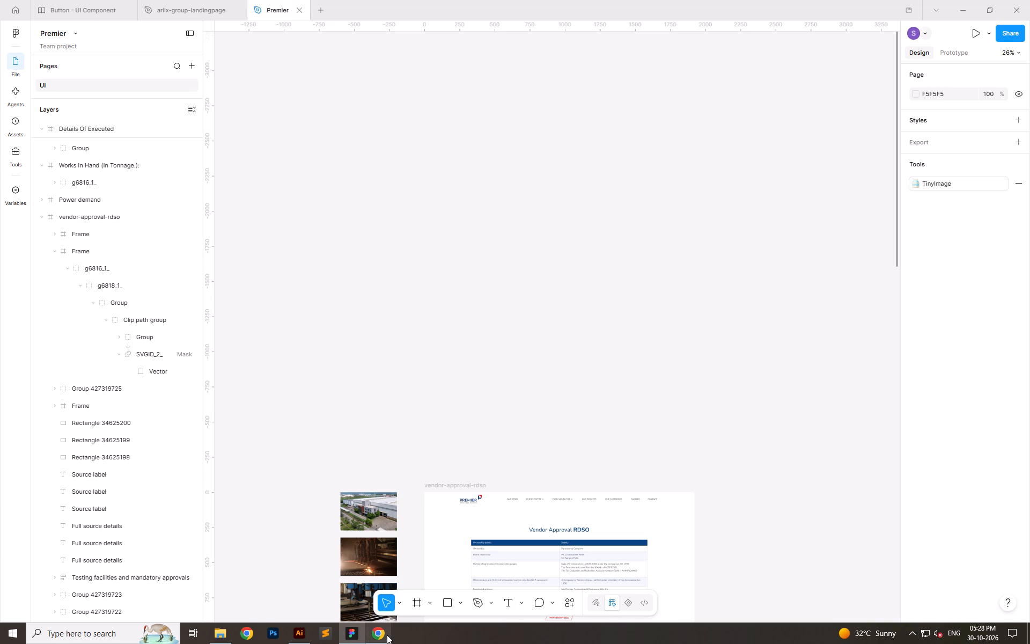
Switch to Keka in Chrome and check the log details for Fri, 30 Oct in the personal attendance log.
click(387, 635)
click(9, 0)
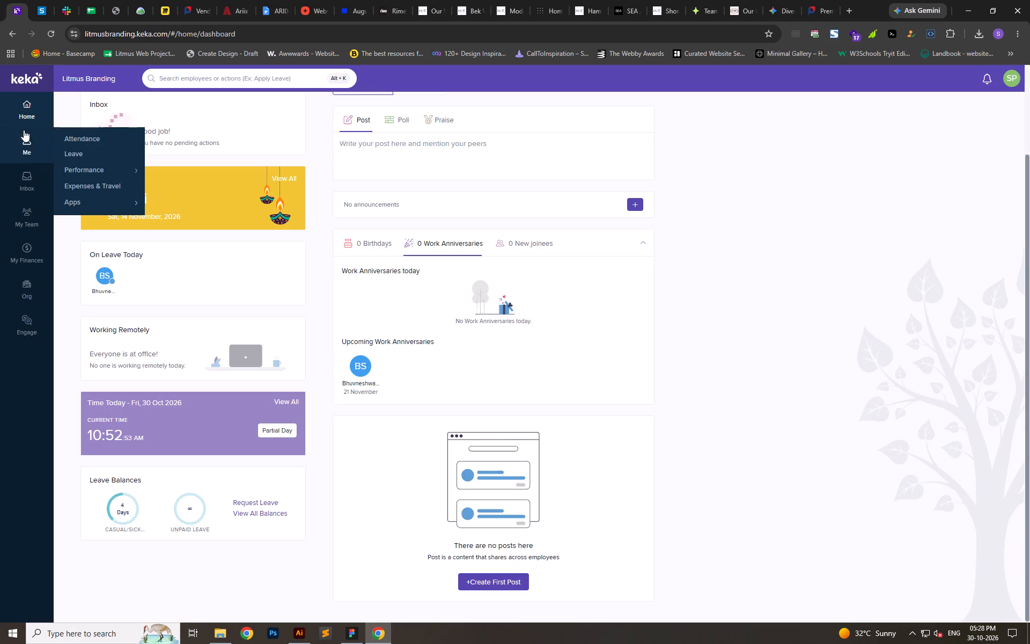
click(94, 141)
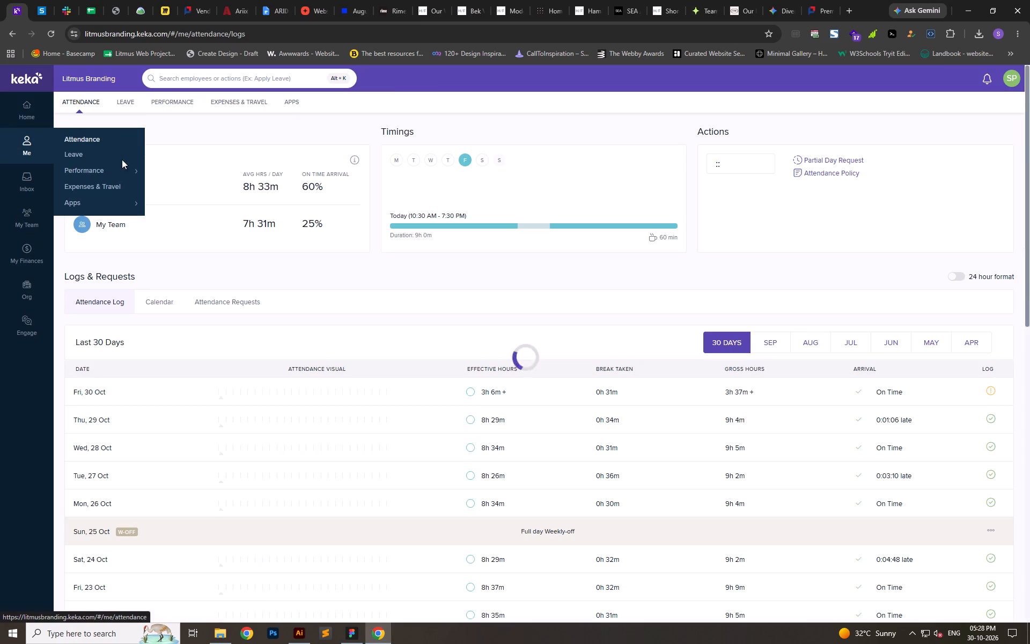
click(990, 392)
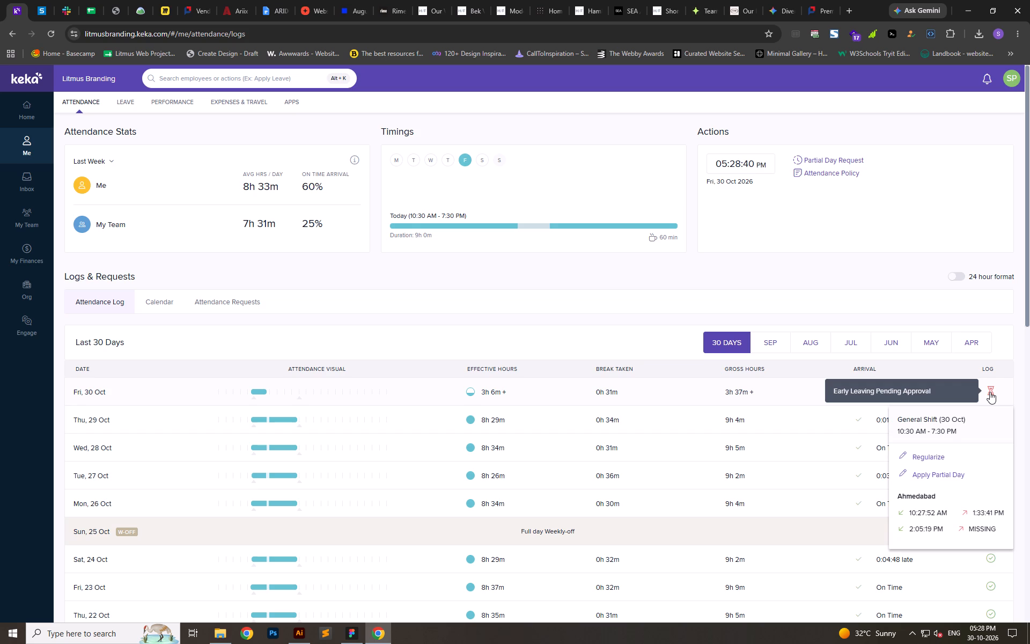
click(990, 392)
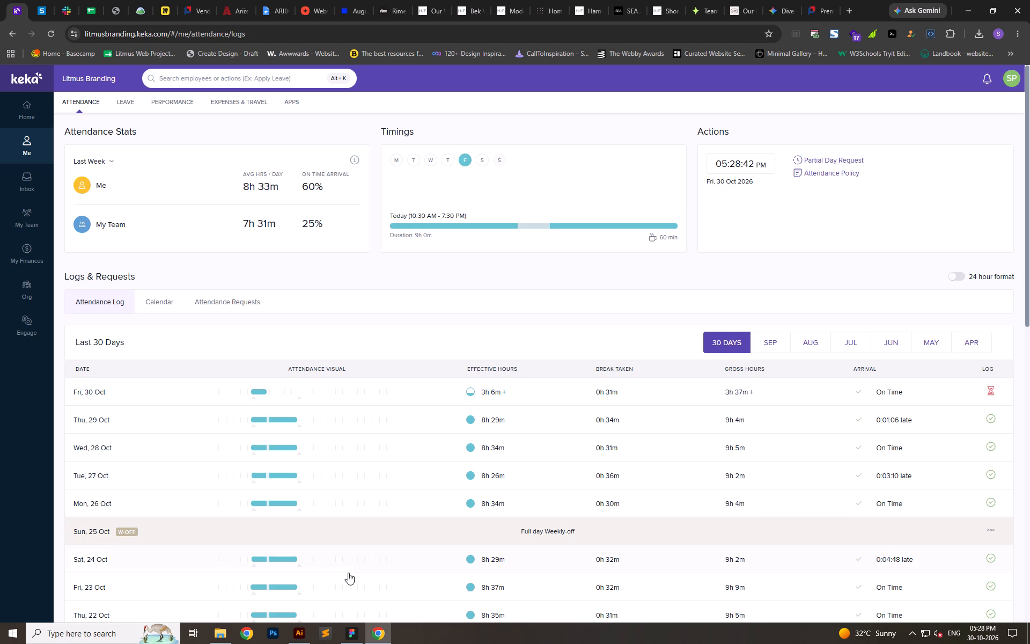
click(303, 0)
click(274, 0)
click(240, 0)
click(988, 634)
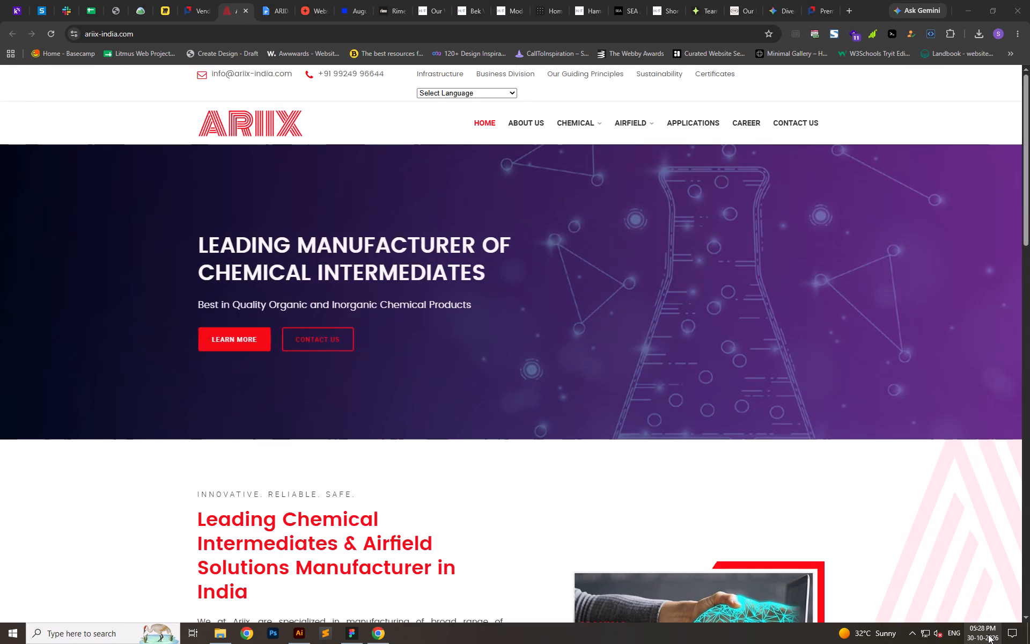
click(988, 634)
Switch to the Hambly Freeman case study on the A.N Other perfume e-commerce website.
click(587, 0)
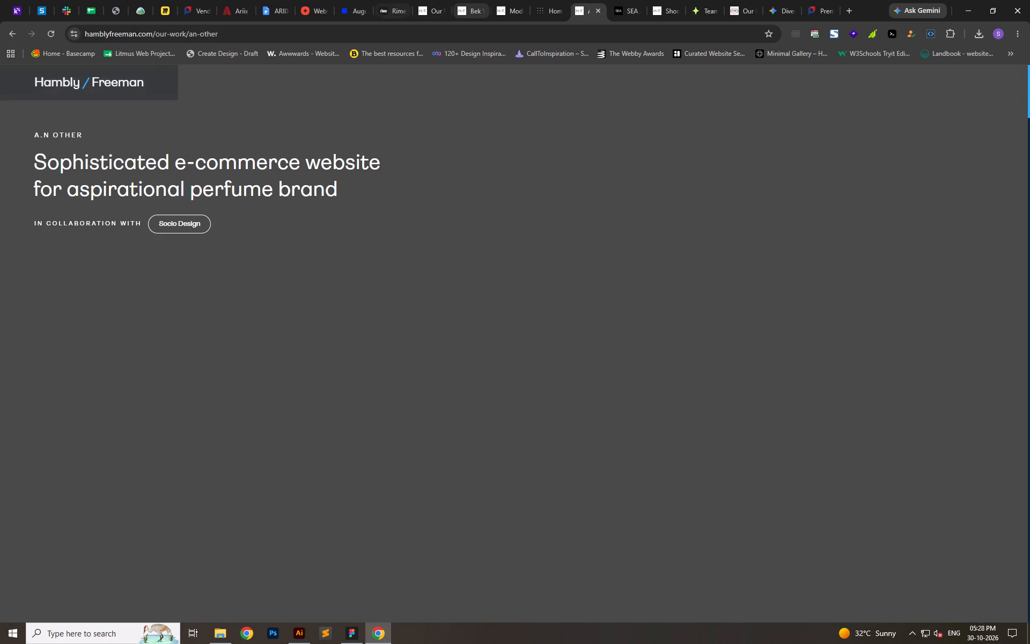
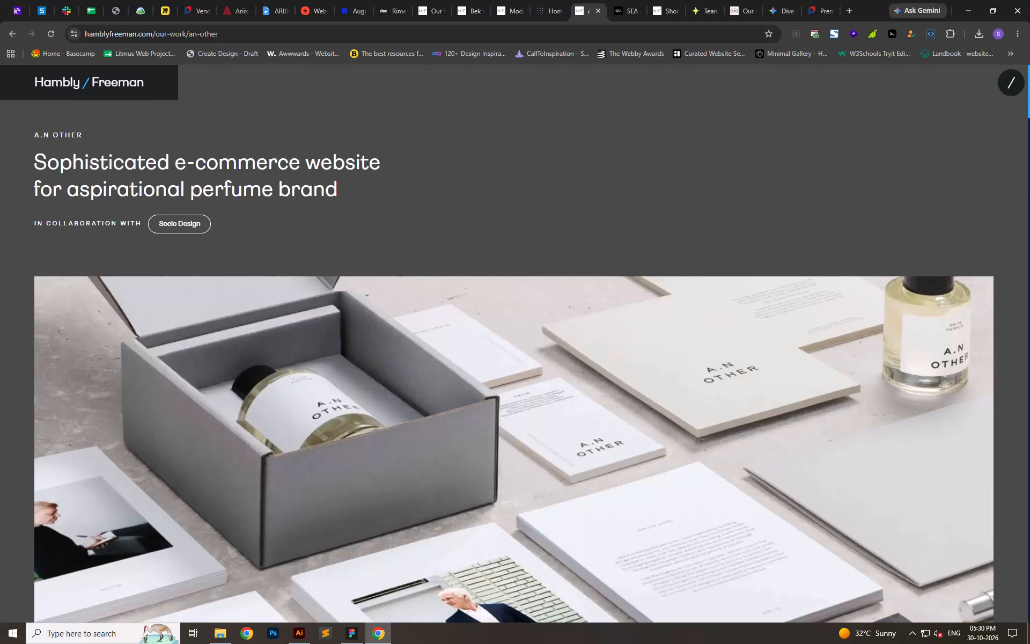
Close the open Chrome, Figma, Illustrator and File Explorer windows to return to the empty desktop.
click(1029, 5)
click(349, 638)
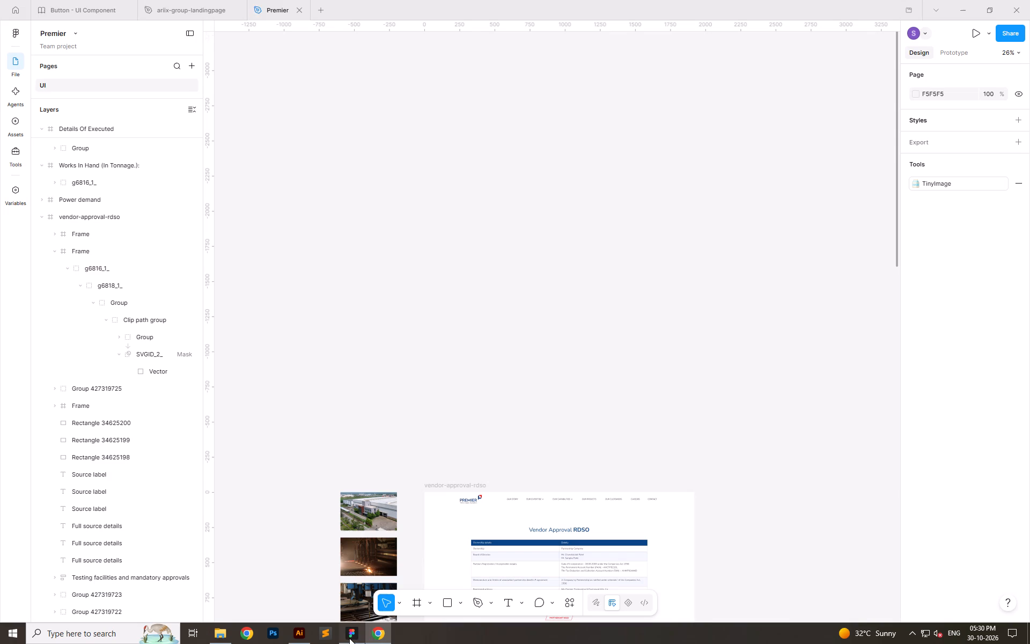
click(636, 374)
click(1029, 0)
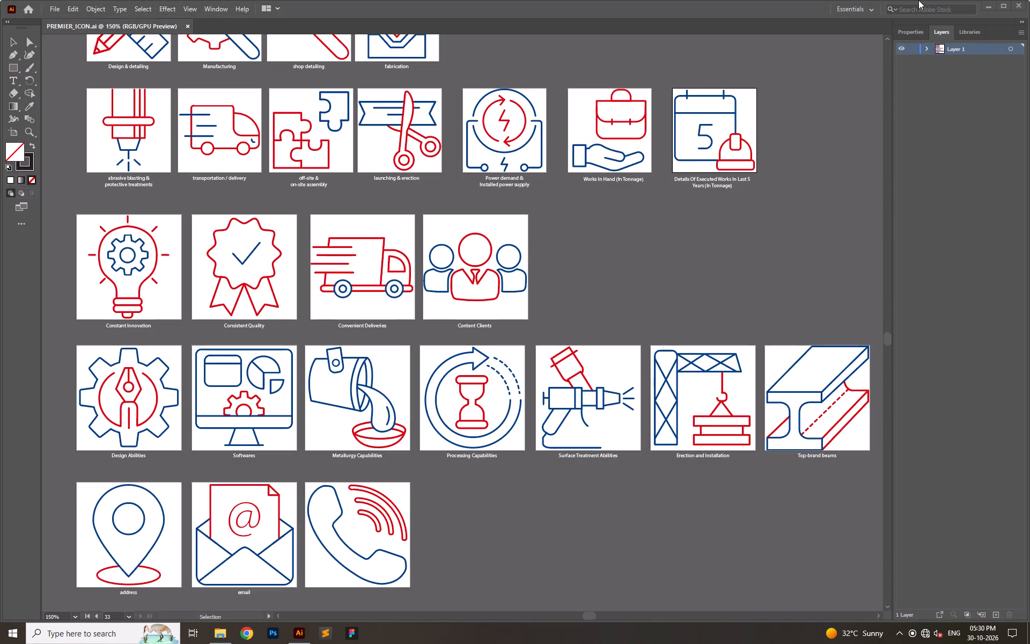
click(1013, 5)
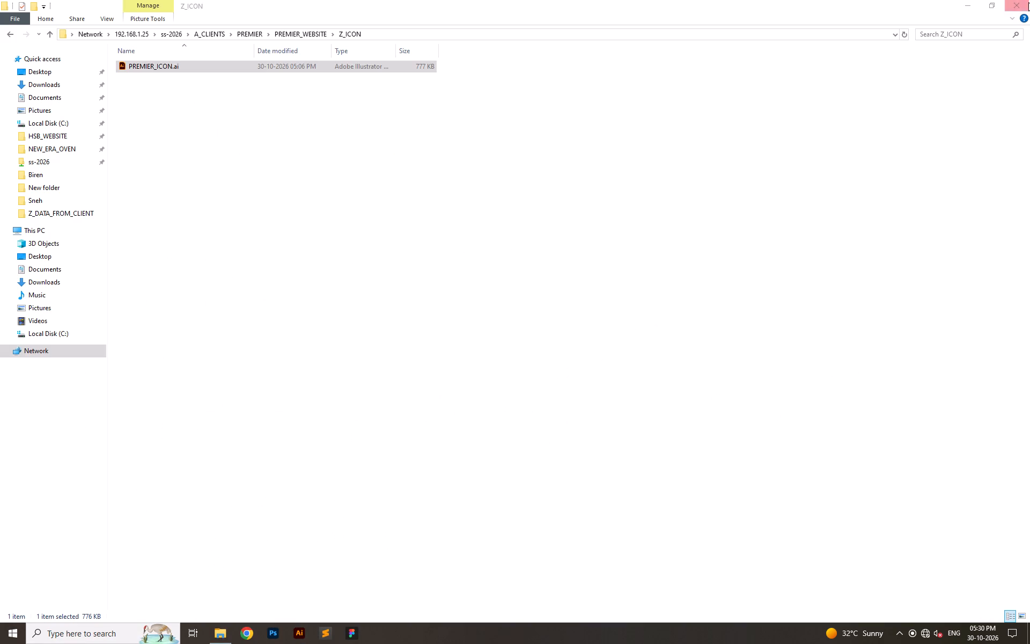
click(1028, 3)
click(447, 340)
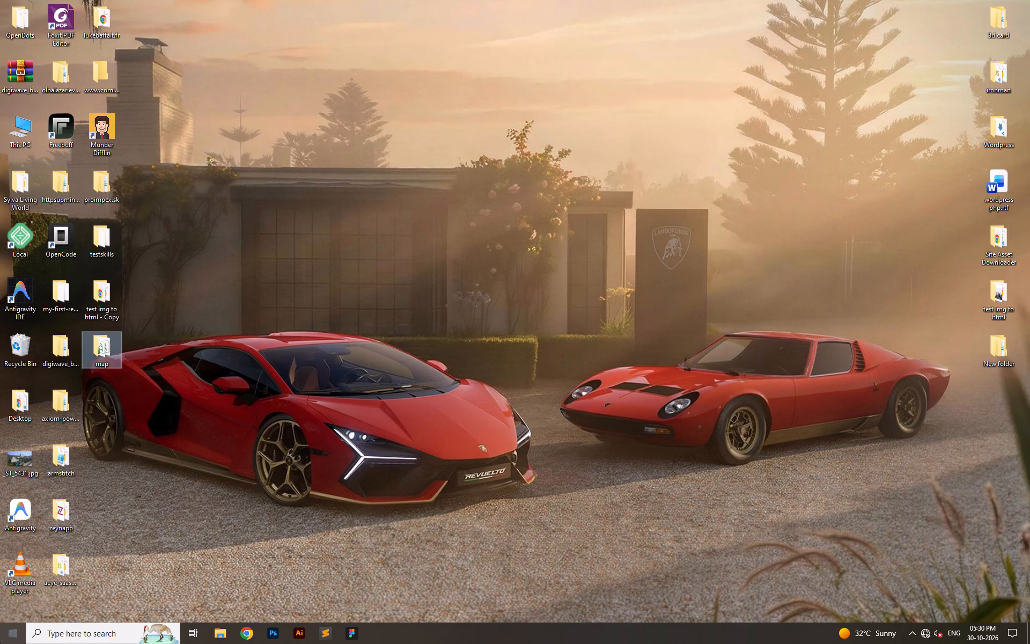
Open the Windows power options to shut down the computer.
click(0, 643)
click(14, 612)
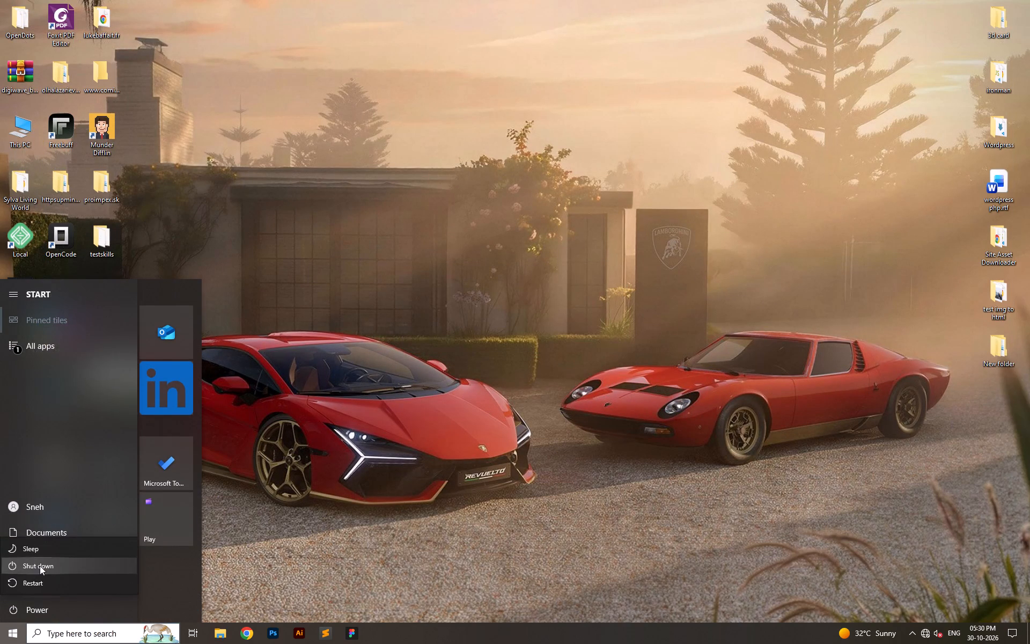